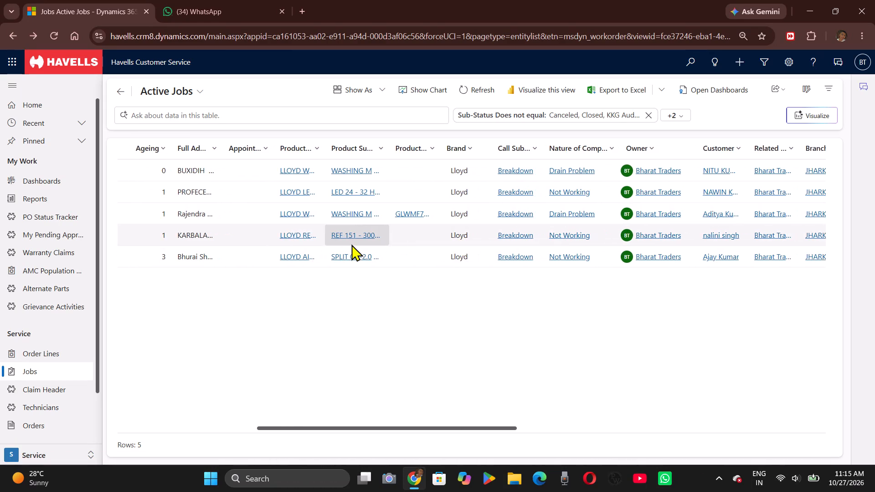
Examine the allocated service jobs in the Active Jobs list across its columns, from job ID and sub-status to customer, branch and district.
{"action": "scroll", "coordinate": [351, 244], "scroll_direction": "right", "scroll_amount": 1}
{"action": "scroll", "coordinate": [351, 244], "scroll_direction": "up", "scroll_amount": 1}
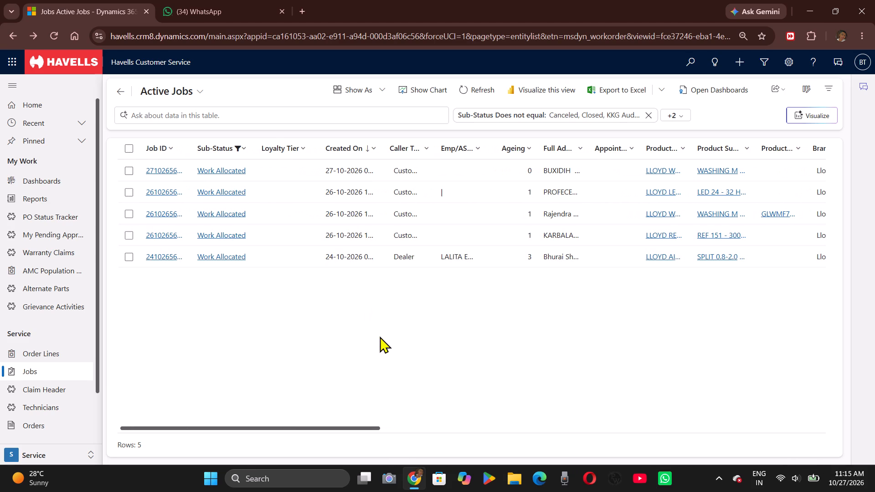
{"action": "scroll", "coordinate": [380, 336], "scroll_direction": "left", "scroll_amount": 5}
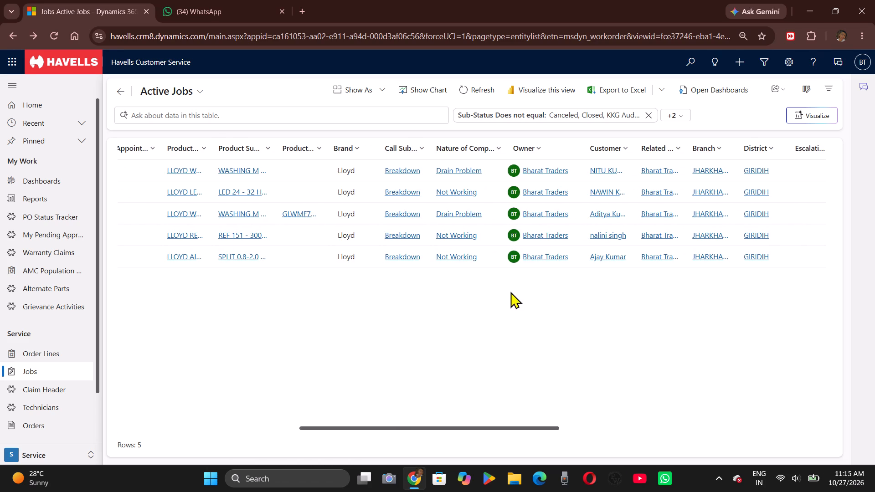
{"action": "scroll", "coordinate": [427, 297], "scroll_direction": "right", "scroll_amount": 2}
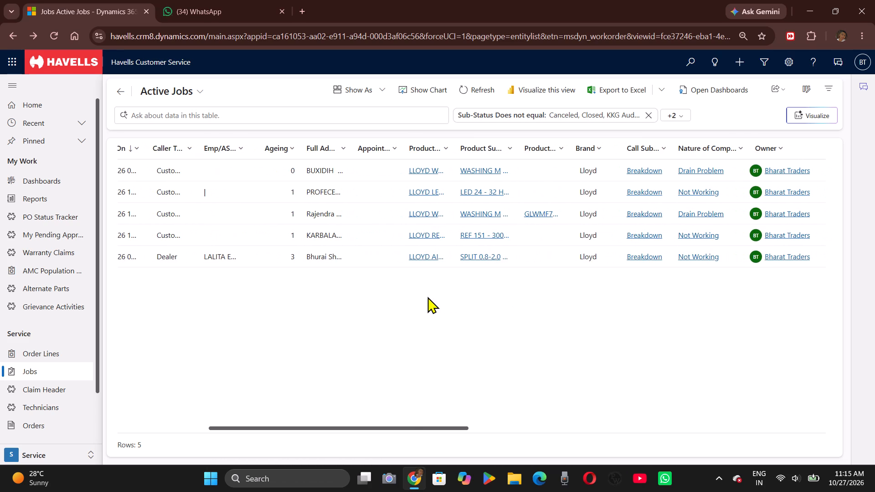
{"action": "scroll", "coordinate": [427, 297], "scroll_direction": "left", "scroll_amount": 2}
{"action": "scroll", "coordinate": [427, 297], "scroll_direction": "right", "scroll_amount": 1}
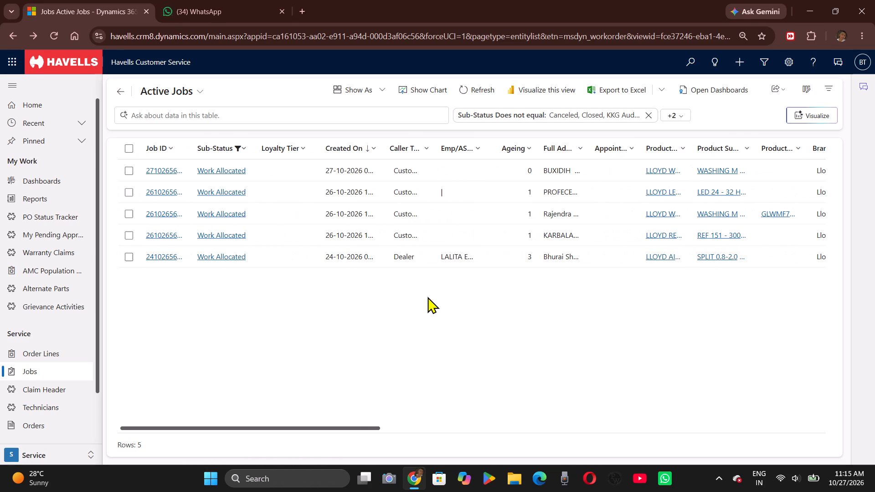
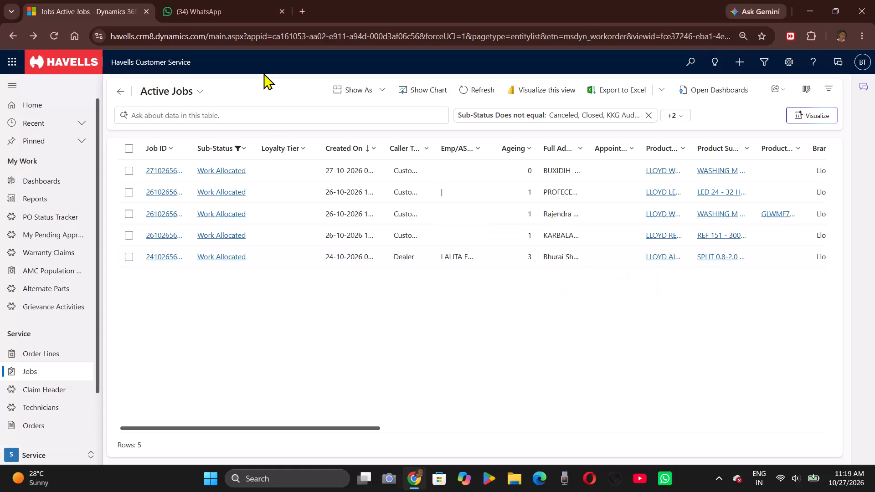
Extend the Sub-Status filter of the Active Jobs list to include Work Done jobs alongside Work Allocated.
{"action": "left_click", "coordinate": [229, 149]}
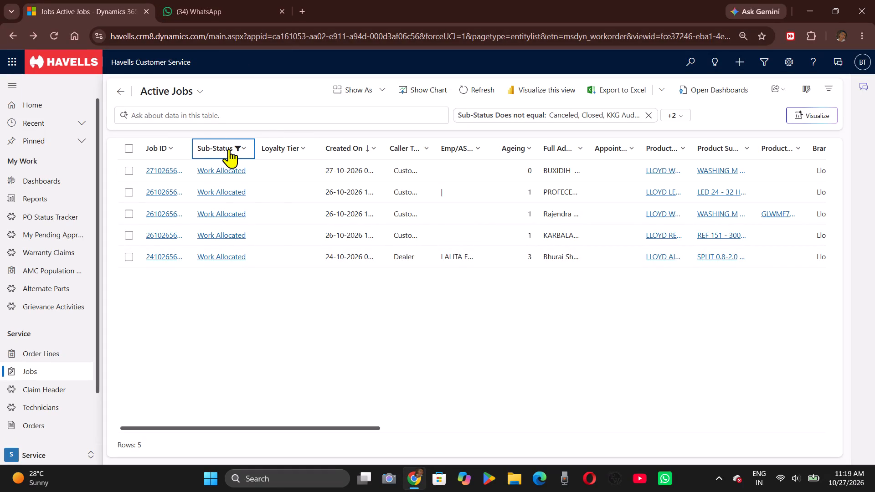
{"action": "left_click", "coordinate": [242, 220]}
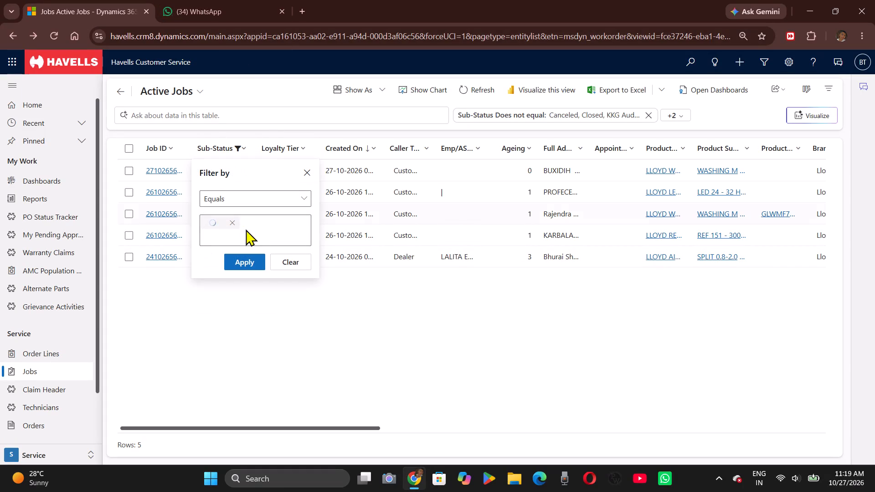
{"action": "left_click", "coordinate": [234, 239]}
{"action": "key", "text": "w"}
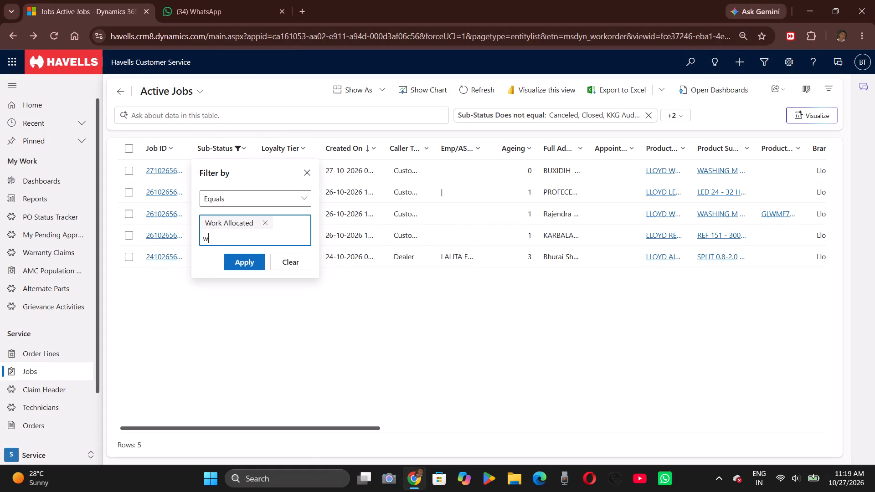
{"action": "left_click", "coordinate": [242, 270]}
{"action": "left_click", "coordinate": [242, 270]}
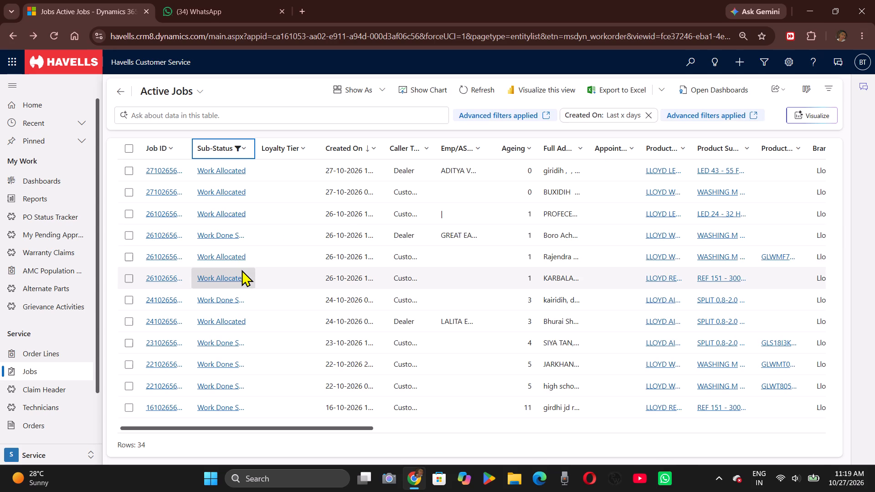
Examine the filtered allocated and work-done jobs across their columns, including ageing, product, call subtype, nature of complaint, owner and customer.
{"action": "scroll", "coordinate": [345, 277], "scroll_direction": "left", "scroll_amount": 3}
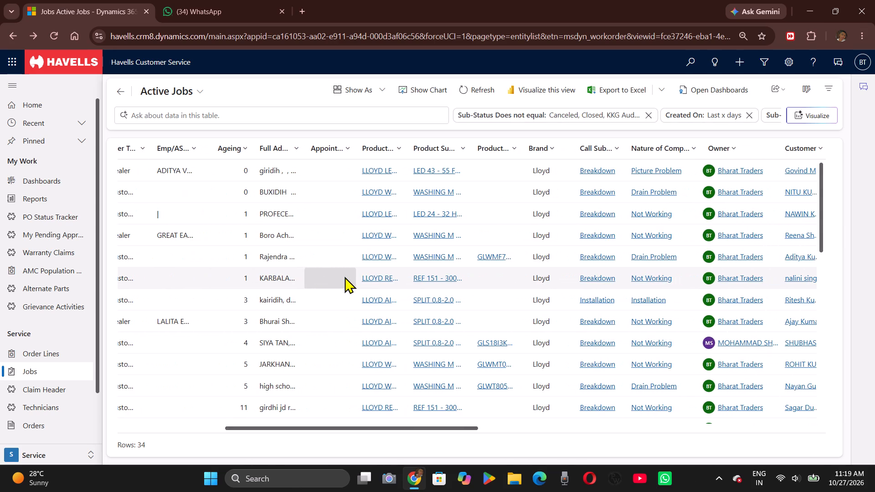
{"action": "scroll", "coordinate": [345, 277], "scroll_direction": "left", "scroll_amount": 1}
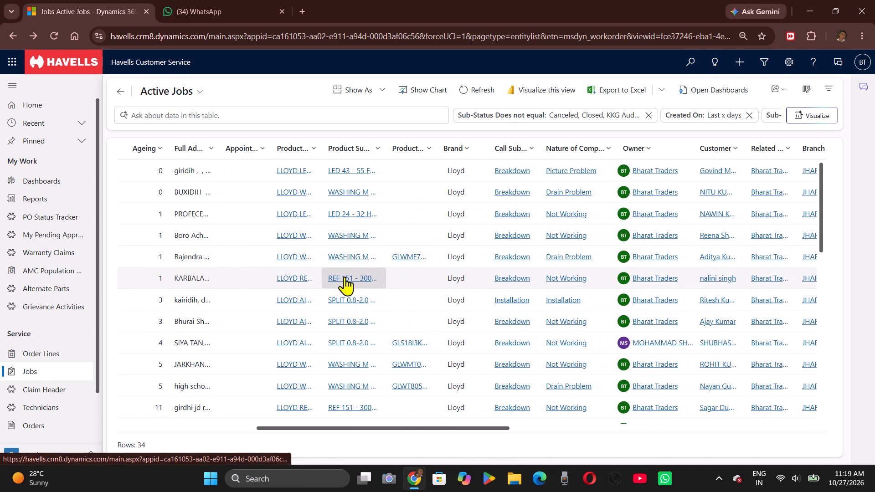
{"action": "scroll", "coordinate": [345, 277], "scroll_direction": "left", "scroll_amount": 1}
{"action": "scroll", "coordinate": [364, 279], "scroll_direction": "right", "scroll_amount": 2}
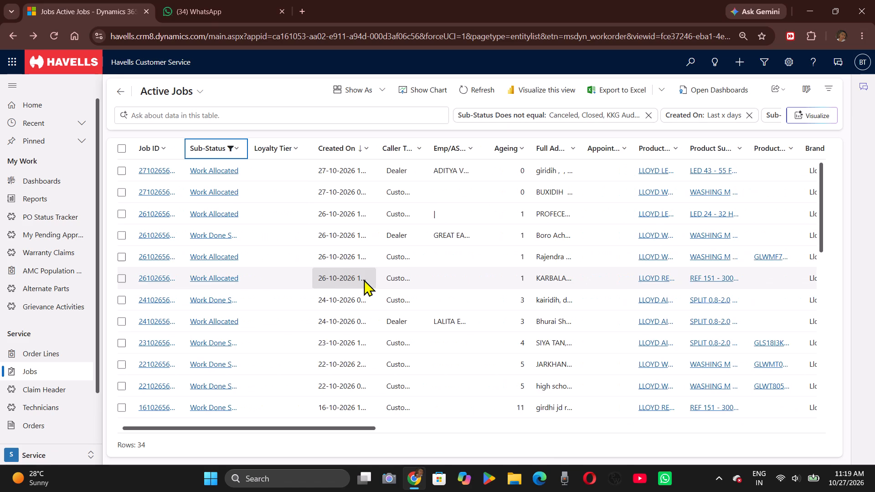
{"action": "scroll", "coordinate": [364, 279], "scroll_direction": "left", "scroll_amount": 2}
{"action": "scroll", "coordinate": [364, 279], "scroll_direction": "down", "scroll_amount": 1}
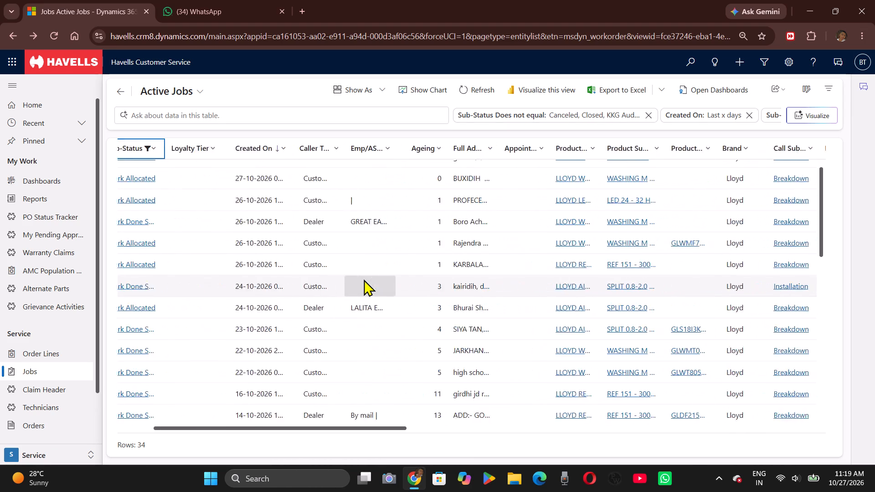
{"action": "scroll", "coordinate": [364, 279], "scroll_direction": "left", "scroll_amount": 2}
{"action": "scroll", "coordinate": [364, 279], "scroll_direction": "right", "scroll_amount": 1}
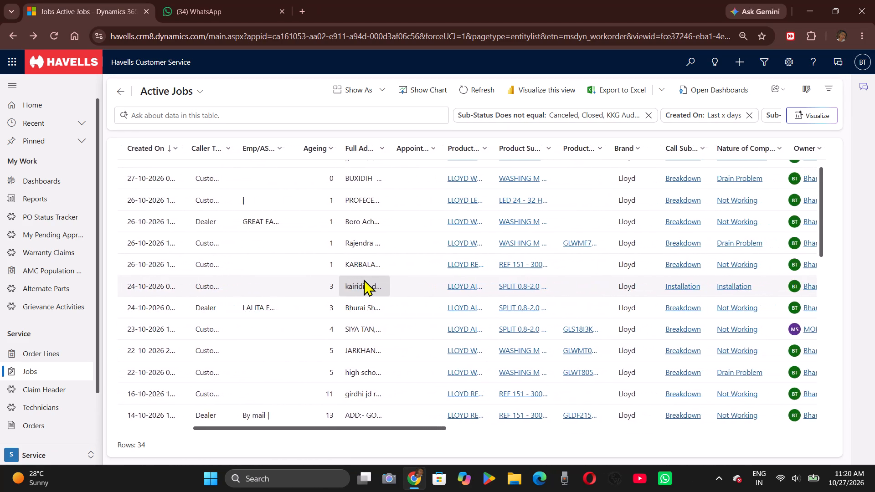
{"action": "scroll", "coordinate": [364, 279], "scroll_direction": "right", "scroll_amount": 1}
{"action": "scroll", "coordinate": [364, 279], "scroll_direction": "left", "scroll_amount": 2}
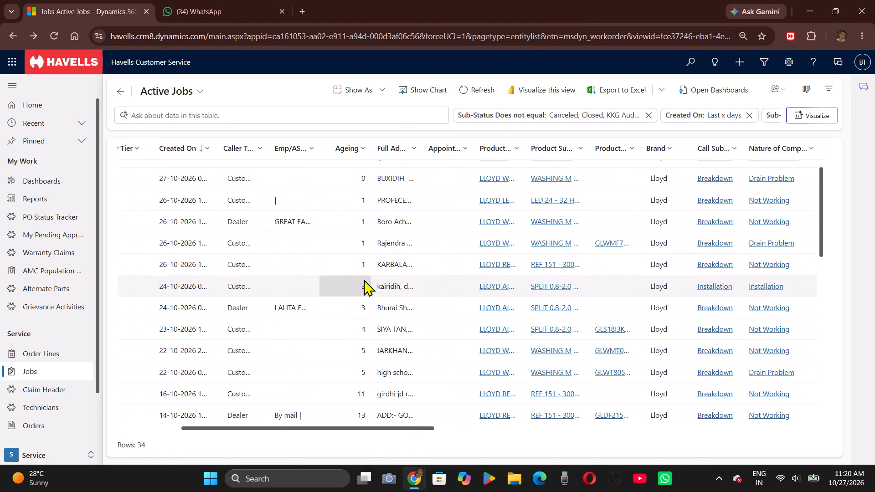
{"action": "scroll", "coordinate": [364, 279], "scroll_direction": "right", "scroll_amount": 1}
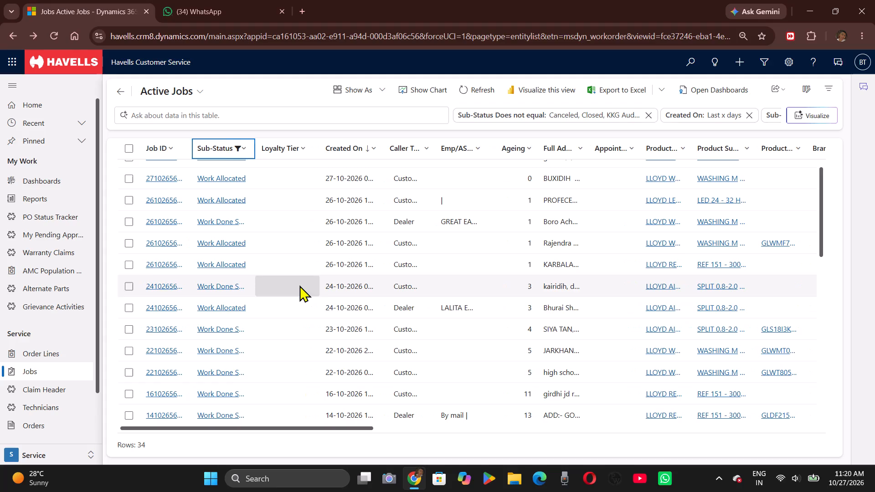
{"action": "triple_click", "coordinate": [299, 285]}
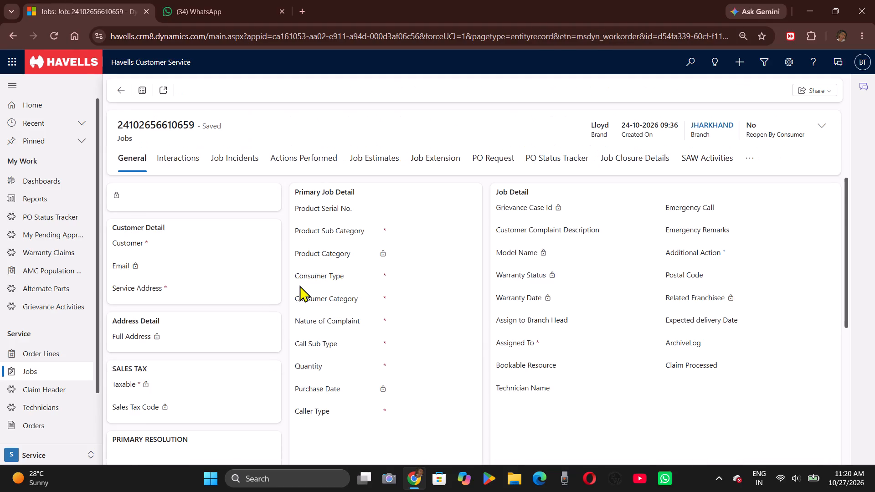
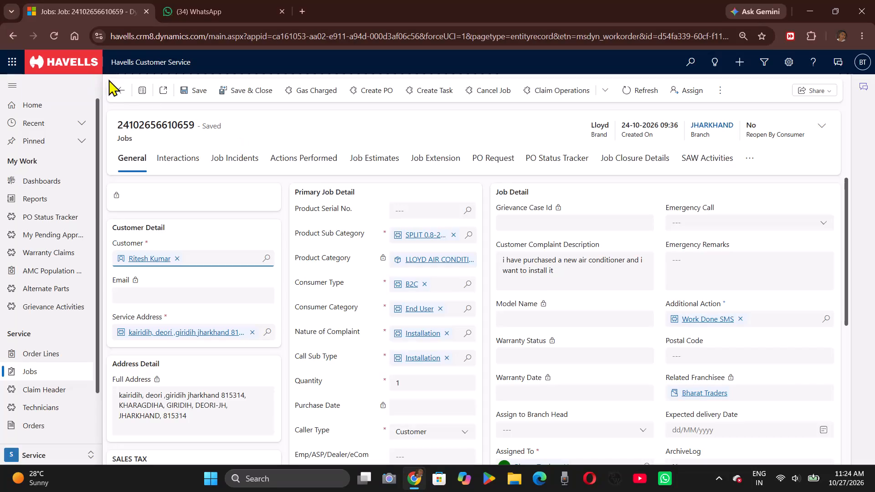
Return from the open job record to the filtered Active Jobs list.
{"action": "left_click", "coordinate": [128, 93]}
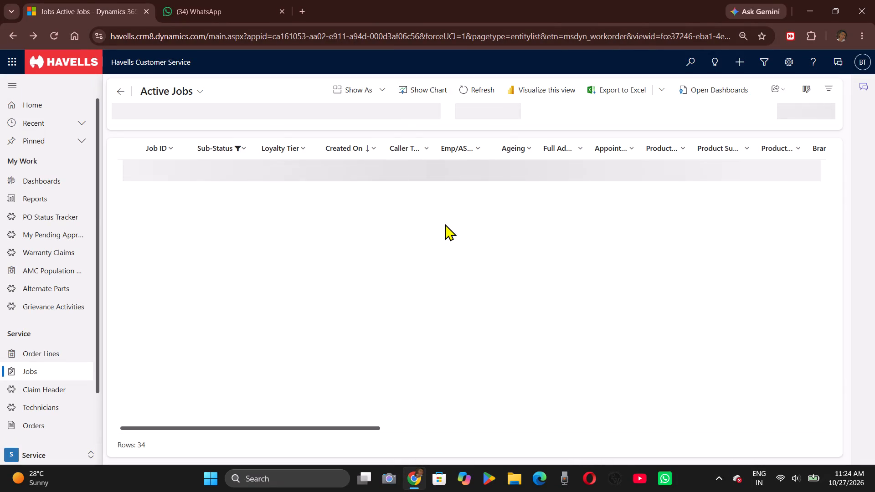
Examine the more recent filtered jobs, checking call subtype, nature of complaint, owner and customer against their sub-status, creation date and ageing.
{"action": "scroll", "coordinate": [510, 227], "scroll_direction": "left", "scroll_amount": 4}
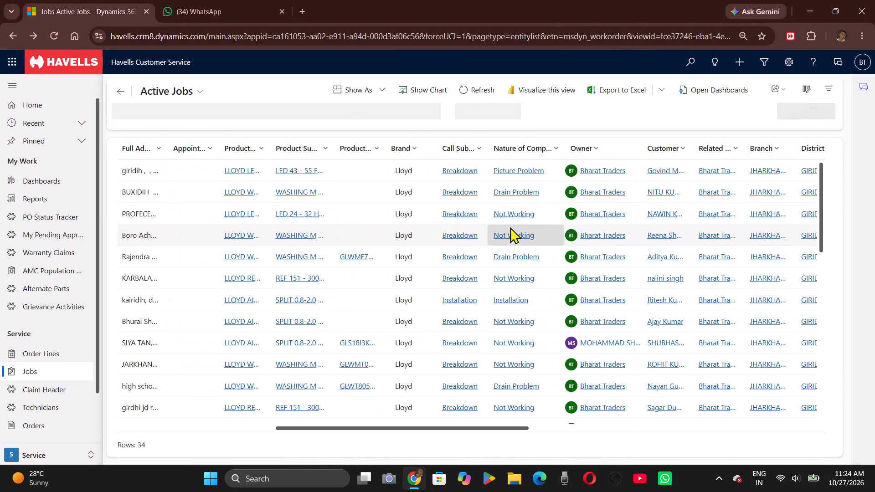
{"action": "scroll", "coordinate": [510, 227], "scroll_direction": "left", "scroll_amount": 1}
{"action": "scroll", "coordinate": [543, 283], "scroll_direction": "down", "scroll_amount": 1}
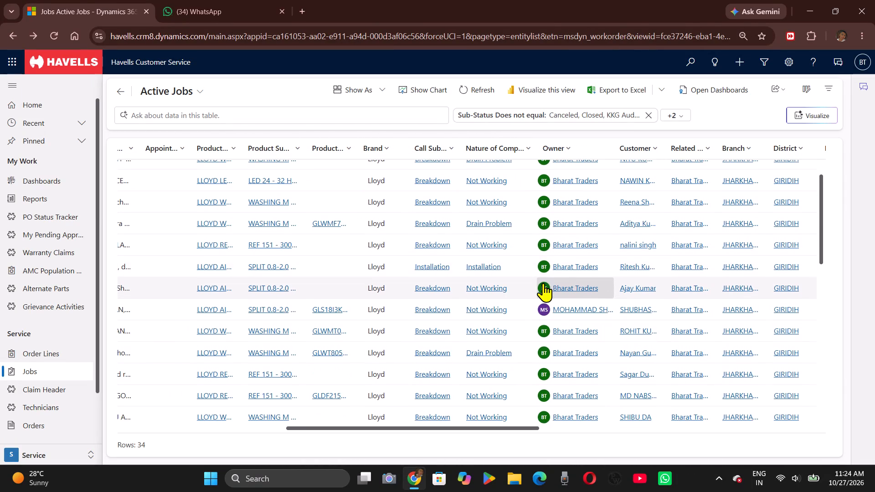
{"action": "scroll", "coordinate": [543, 283], "scroll_direction": "down", "scroll_amount": 2}
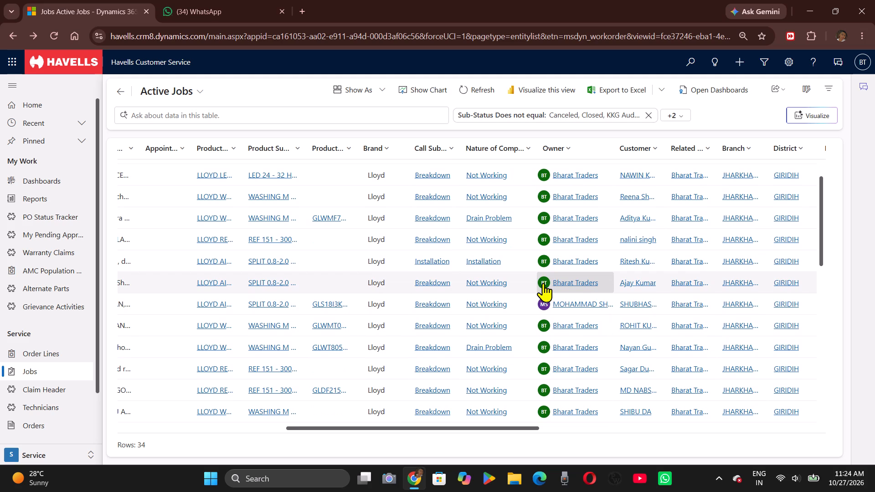
{"action": "scroll", "coordinate": [543, 283], "scroll_direction": "down", "scroll_amount": 2}
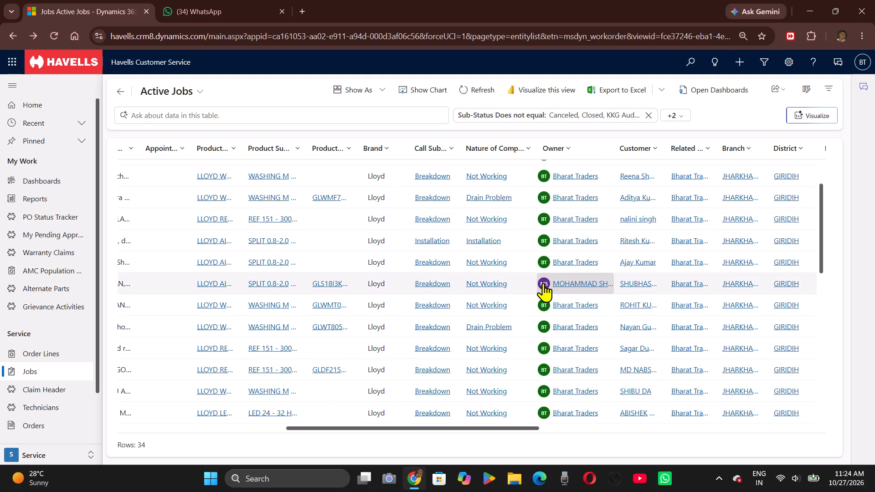
{"action": "scroll", "coordinate": [543, 283], "scroll_direction": "down", "scroll_amount": 2}
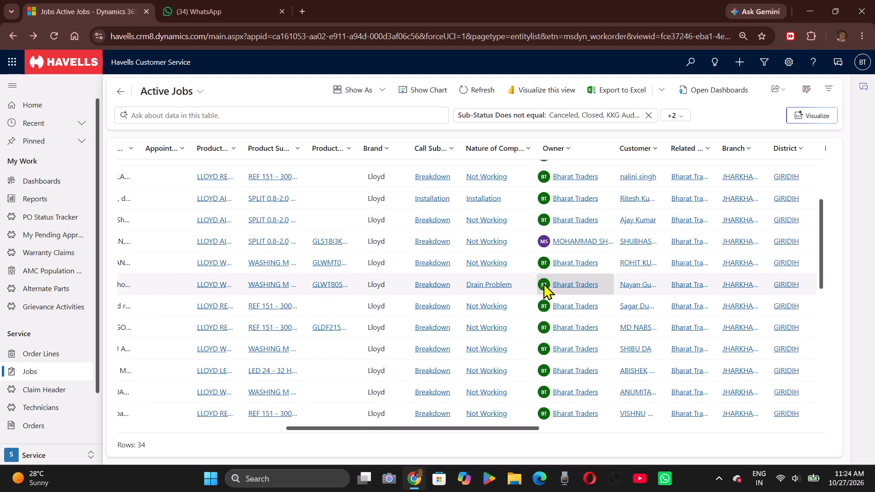
{"action": "scroll", "coordinate": [543, 283], "scroll_direction": "down", "scroll_amount": 2}
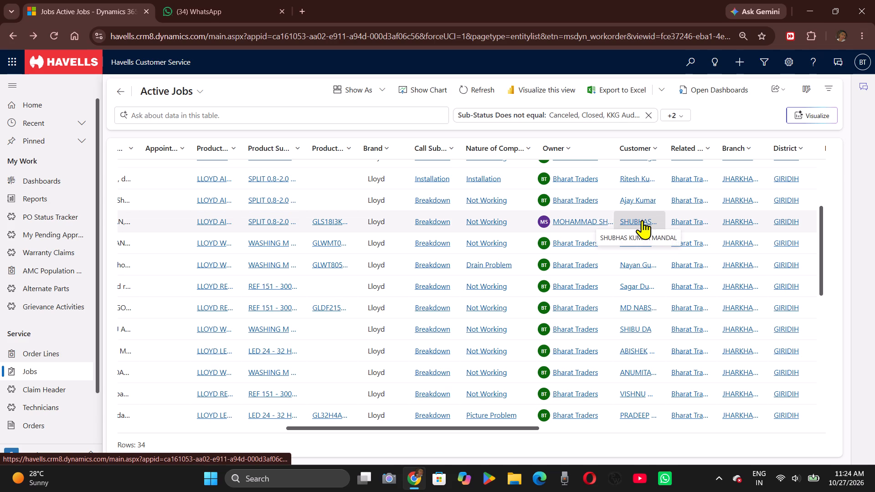
{"action": "scroll", "coordinate": [623, 222], "scroll_direction": "right", "scroll_amount": 2}
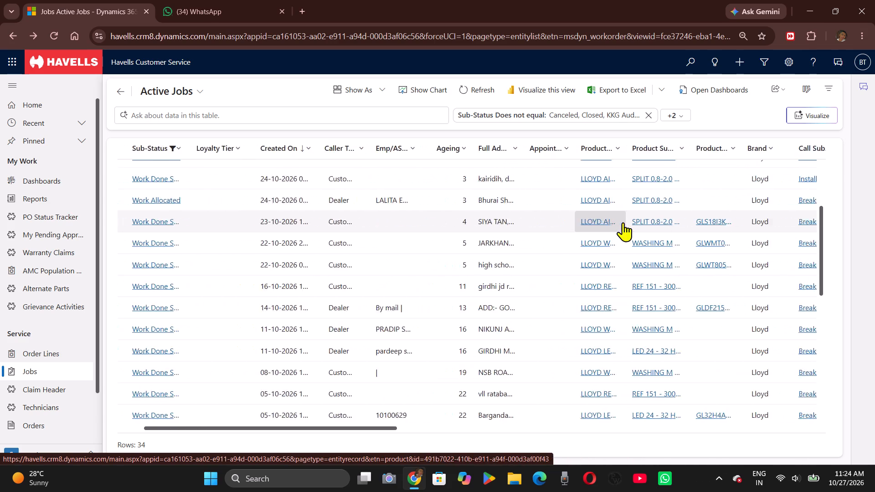
{"action": "scroll", "coordinate": [623, 222], "scroll_direction": "left", "scroll_amount": 5}
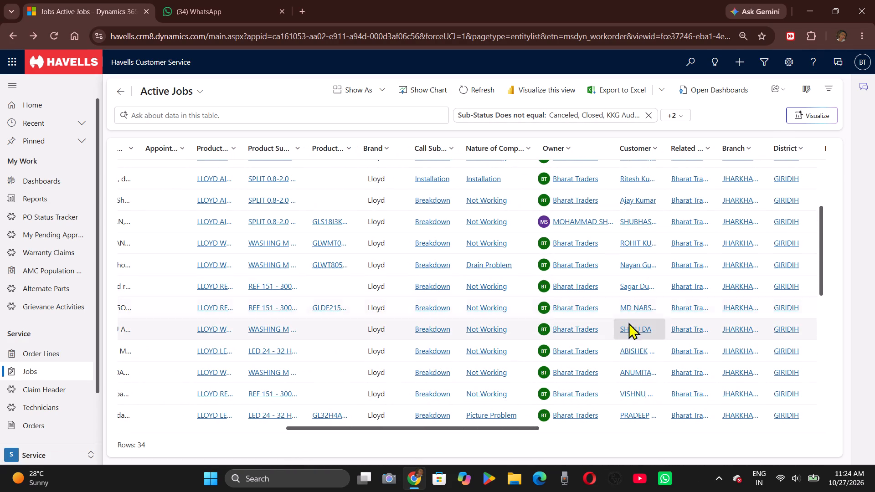
Examine the older jobs further down the filtered list for product subcategory, call subtype, nature of complaint, owner and customer.
{"action": "scroll", "coordinate": [628, 323], "scroll_direction": "down", "scroll_amount": 4}
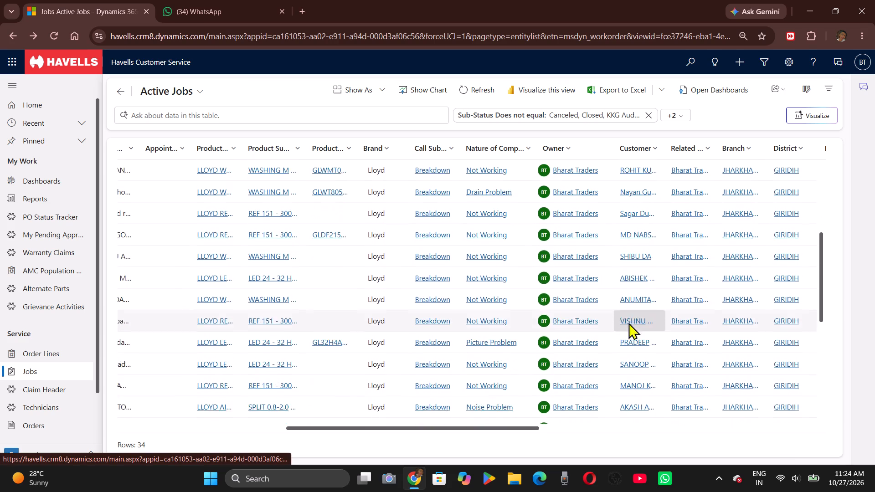
{"action": "scroll", "coordinate": [628, 323], "scroll_direction": "down", "scroll_amount": 5}
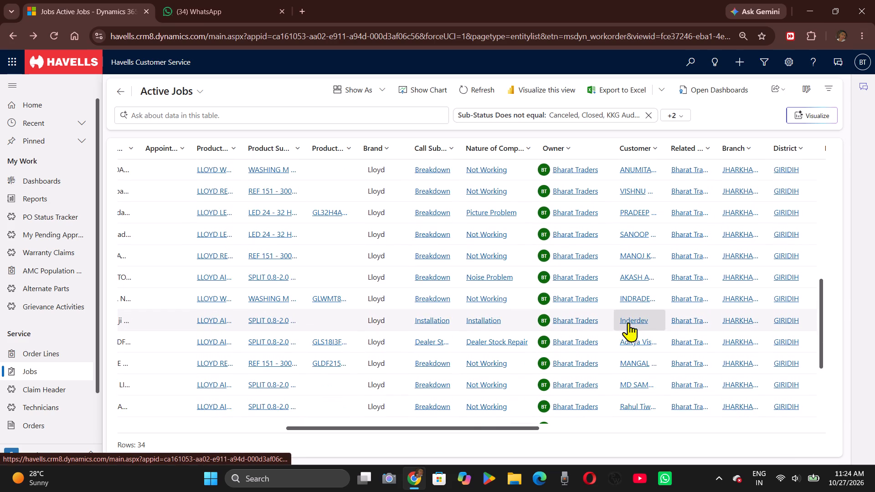
{"action": "scroll", "coordinate": [628, 323], "scroll_direction": "down", "scroll_amount": 3}
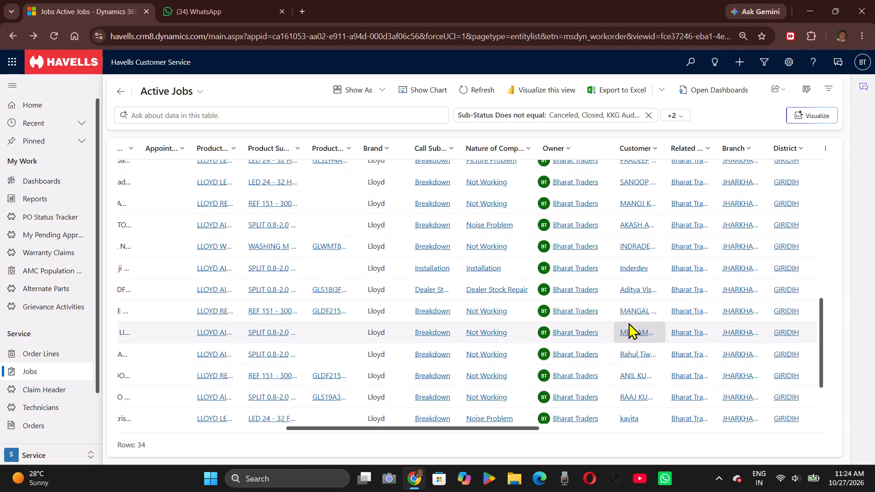
{"action": "scroll", "coordinate": [628, 323], "scroll_direction": "down", "scroll_amount": 3}
Review the newest jobs at the start of the list across their columns, from job ID and sub-status to branch, district and escalation.
{"action": "scroll", "coordinate": [628, 323], "scroll_direction": "up", "scroll_amount": 3}
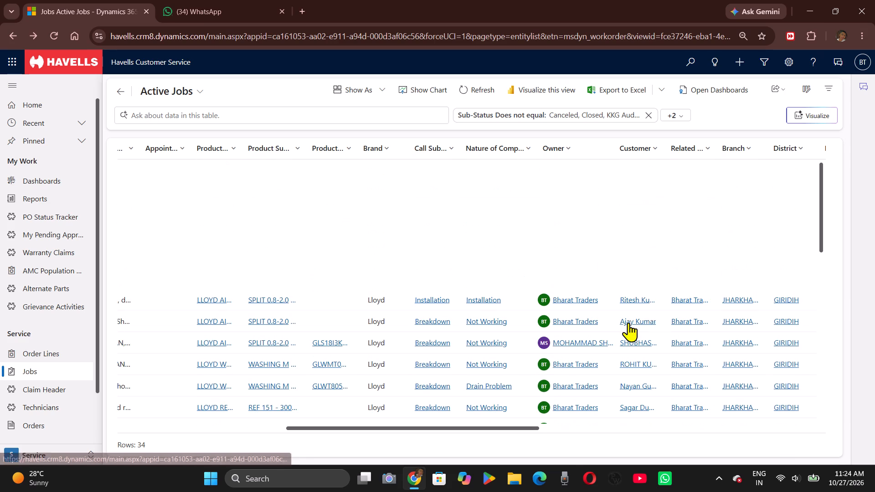
{"action": "scroll", "coordinate": [628, 323], "scroll_direction": "up", "scroll_amount": 2}
{"action": "scroll", "coordinate": [628, 323], "scroll_direction": "right", "scroll_amount": 1}
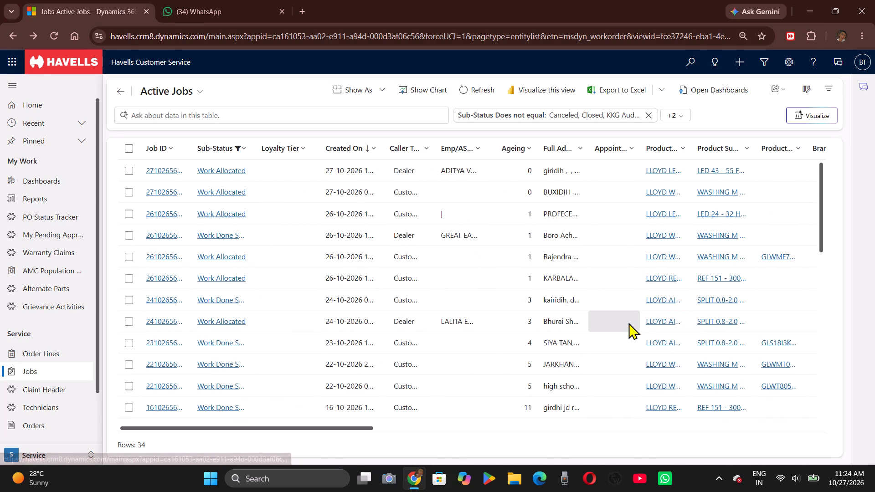
{"action": "scroll", "coordinate": [628, 323], "scroll_direction": "right", "scroll_amount": 1}
{"action": "scroll", "coordinate": [628, 323], "scroll_direction": "left", "scroll_amount": 5}
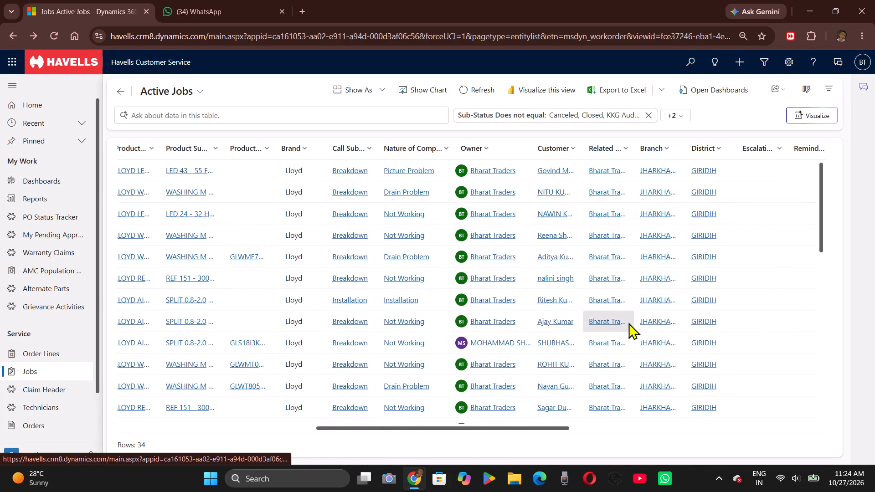
{"action": "scroll", "coordinate": [628, 323], "scroll_direction": "left", "scroll_amount": 1}
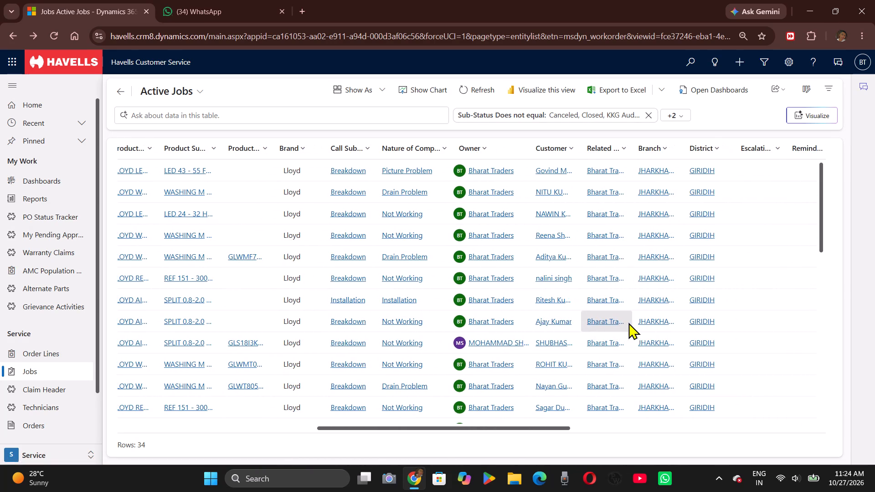
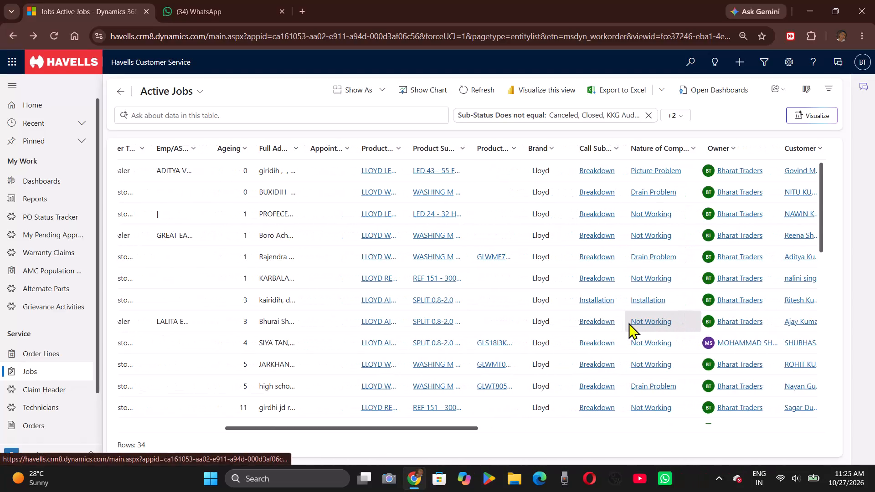
Examine the newest filtered jobs across sub-status, creation date, caller type, ageing, product details, call subtype, nature of complaint, owner and customer.
{"action": "scroll", "coordinate": [628, 323], "scroll_direction": "up", "scroll_amount": 1}
{"action": "scroll", "coordinate": [464, 288], "scroll_direction": "right", "scroll_amount": 1}
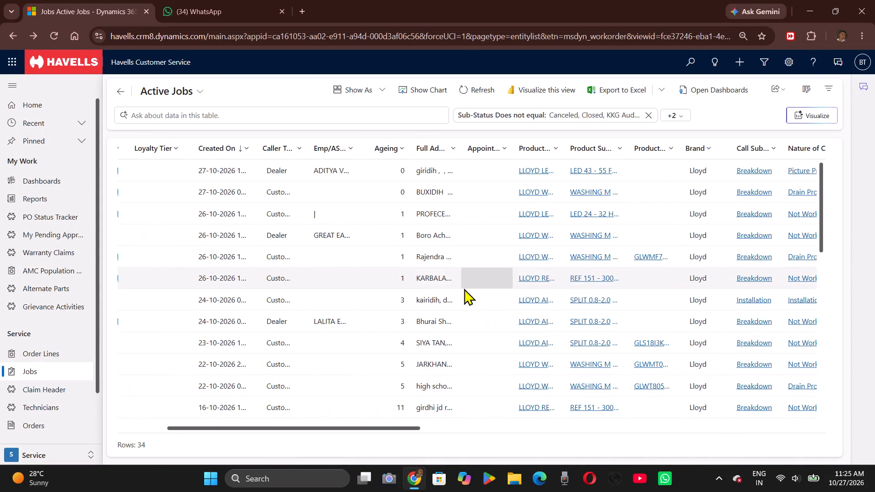
{"action": "scroll", "coordinate": [464, 288], "scroll_direction": "right", "scroll_amount": 1}
{"action": "scroll", "coordinate": [517, 271], "scroll_direction": "left", "scroll_amount": 1}
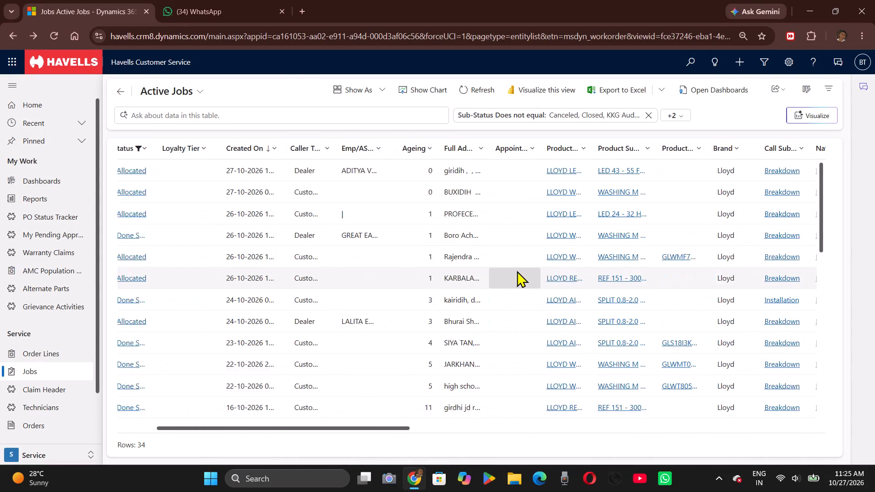
{"action": "scroll", "coordinate": [517, 271], "scroll_direction": "left", "scroll_amount": 3}
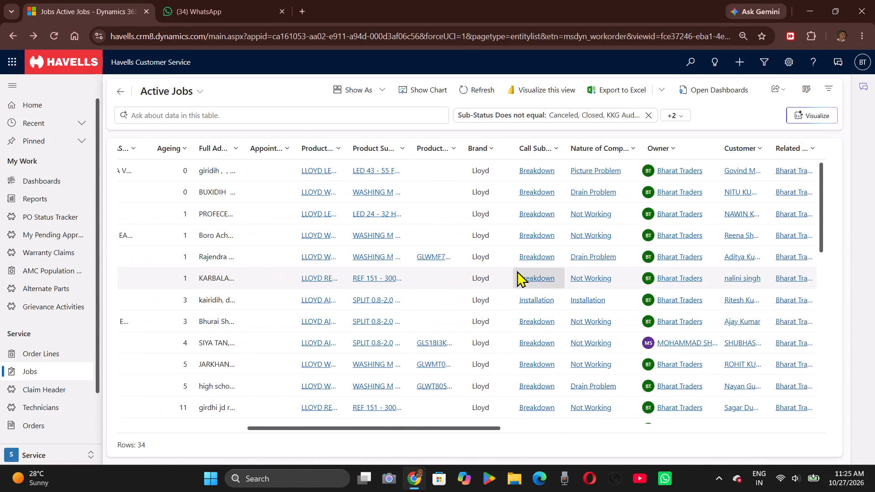
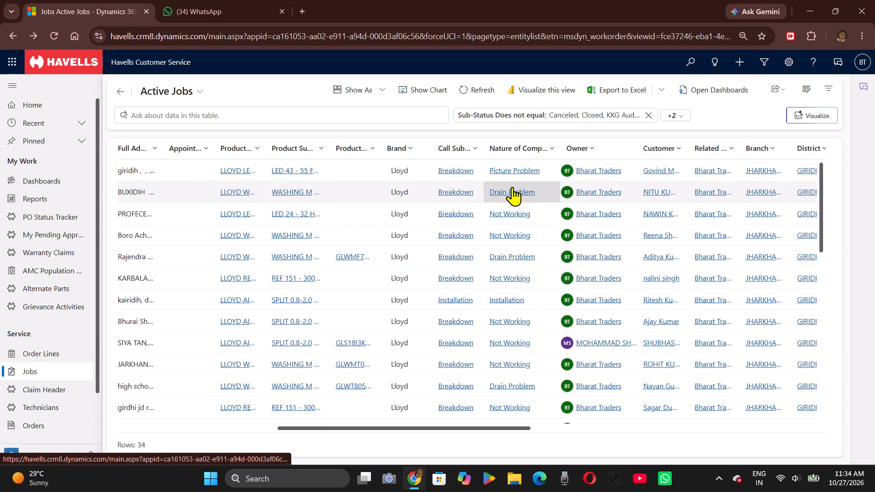
Review the newest filtered jobs from complaint and owner details back through product, address, ageing and creation date to sub-status and job ID.
{"action": "scroll", "coordinate": [512, 187], "scroll_direction": "left", "scroll_amount": 2}
{"action": "scroll", "coordinate": [512, 187], "scroll_direction": "right", "scroll_amount": 1}
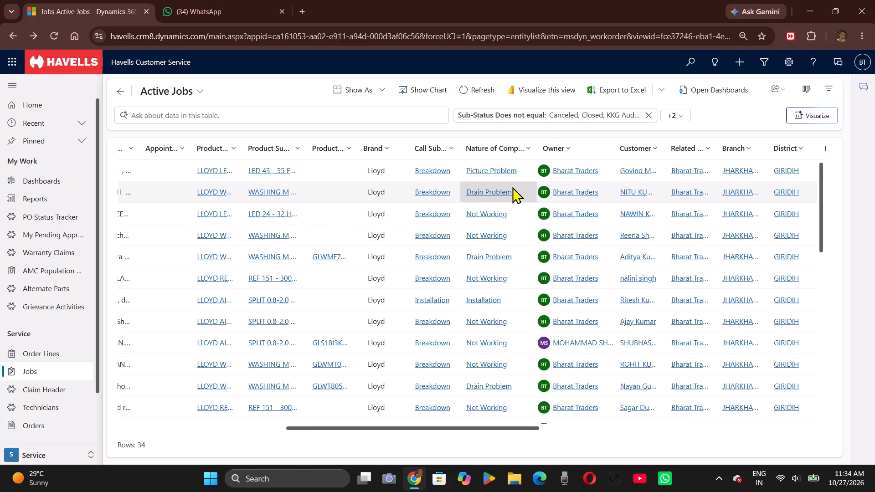
{"action": "scroll", "coordinate": [512, 187], "scroll_direction": "right", "scroll_amount": 3}
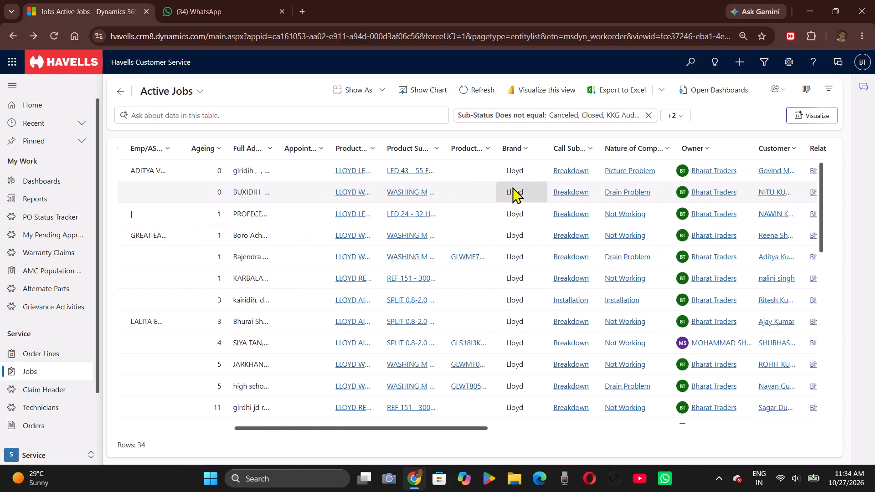
{"action": "scroll", "coordinate": [512, 187], "scroll_direction": "right", "scroll_amount": 1}
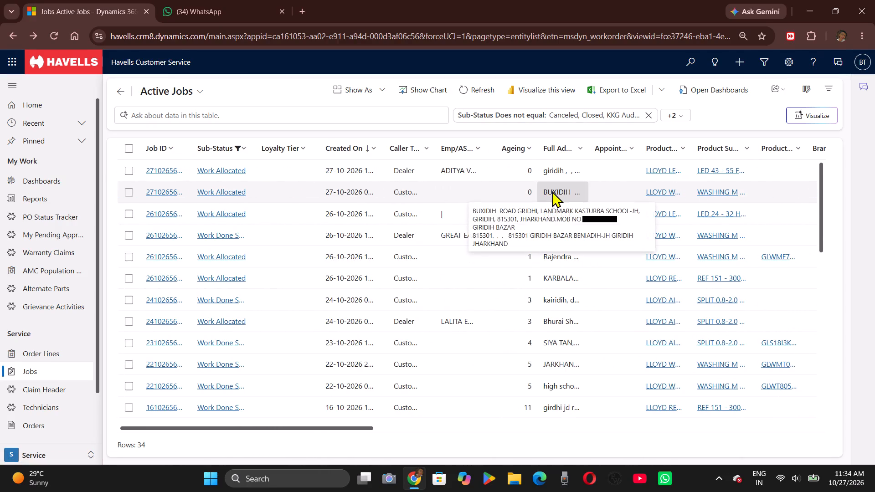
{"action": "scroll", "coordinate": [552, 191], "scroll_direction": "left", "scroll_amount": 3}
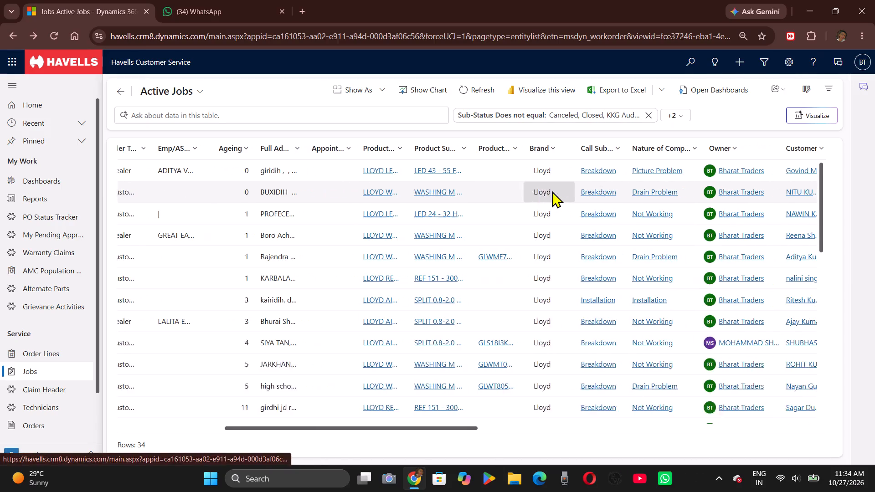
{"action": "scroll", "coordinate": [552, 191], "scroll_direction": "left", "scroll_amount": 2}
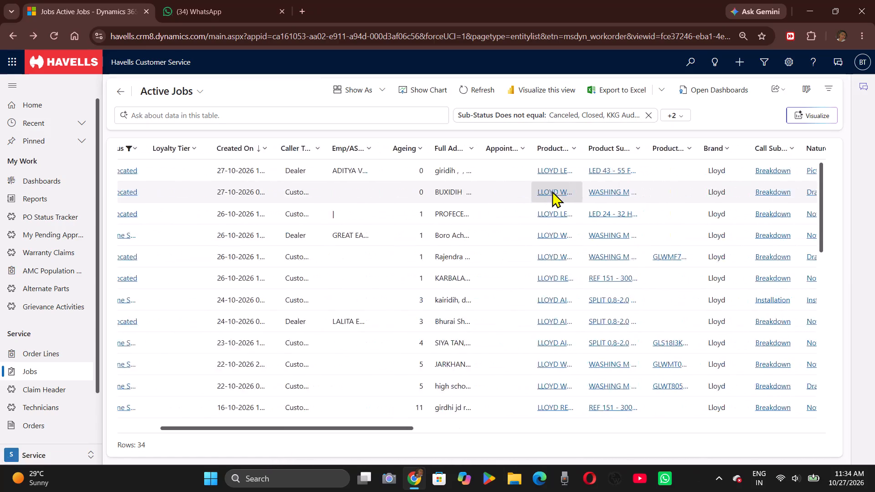
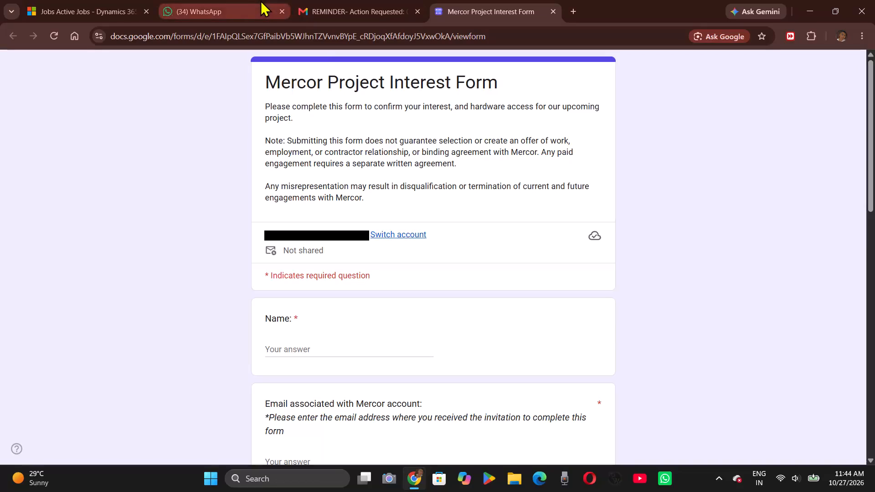
Switch to the Active Jobs list and open the dealer-reported Lloyd split AC breakdown job created on 24-10-2026.
{"action": "left_click", "coordinate": [58, 0]}
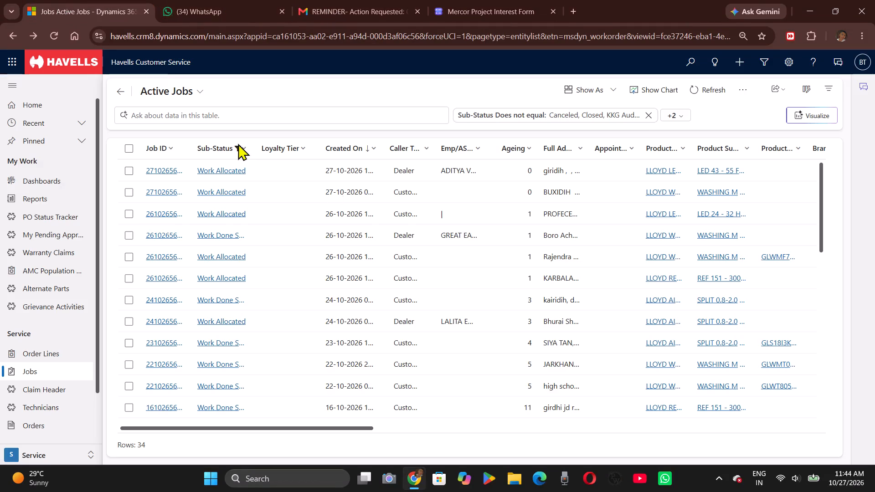
{"action": "scroll", "coordinate": [373, 211], "scroll_direction": "up", "scroll_amount": 1}
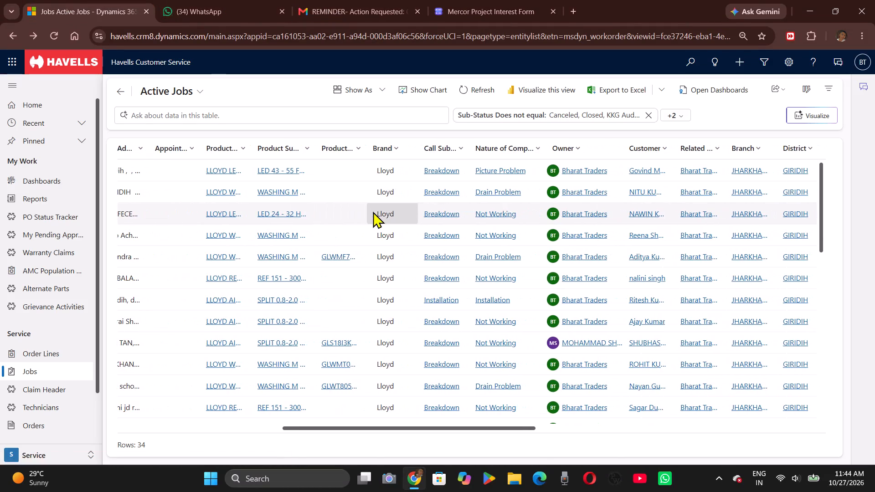
{"action": "scroll", "coordinate": [568, 234], "scroll_direction": "left", "scroll_amount": 1}
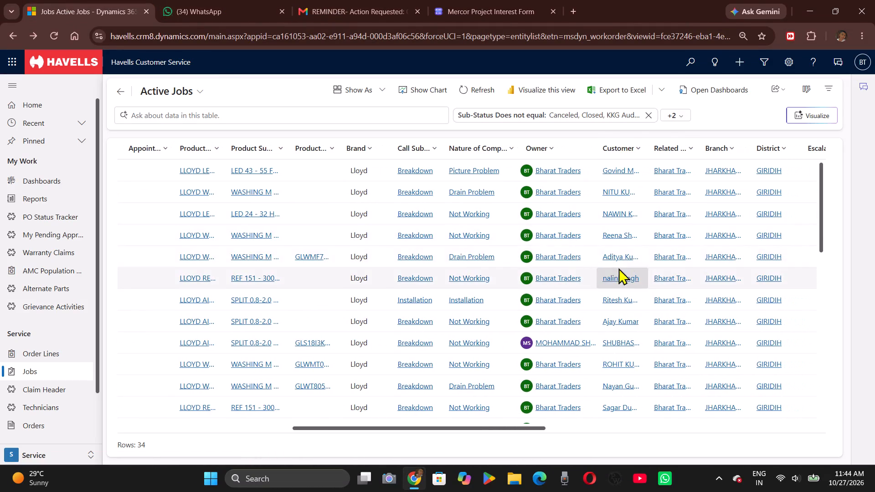
{"action": "scroll", "coordinate": [630, 236], "scroll_direction": "left", "scroll_amount": 1}
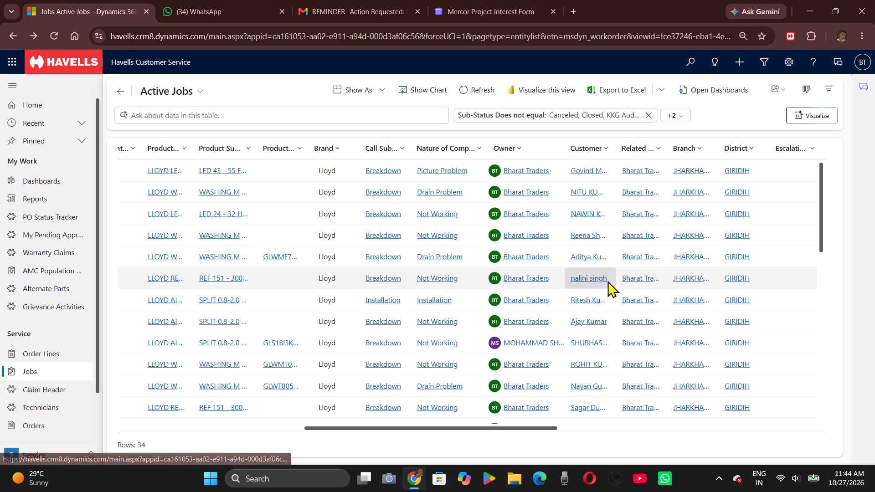
{"action": "scroll", "coordinate": [607, 281], "scroll_direction": "down", "scroll_amount": 1}
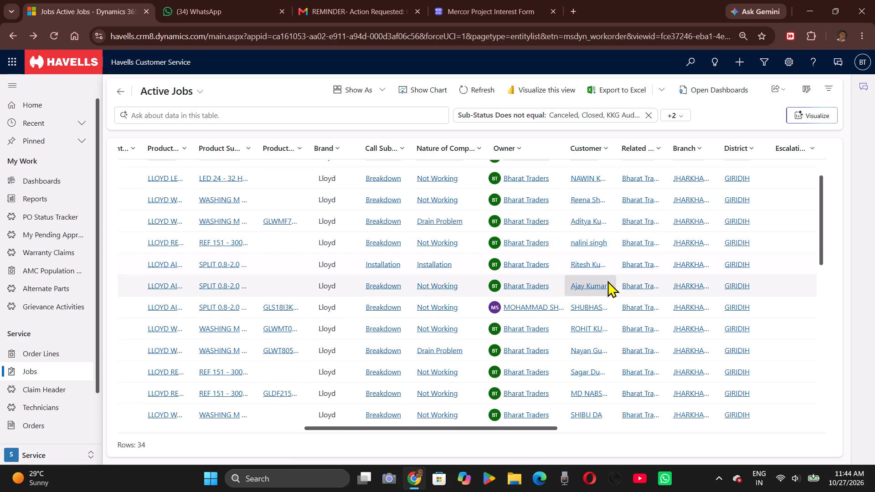
{"action": "scroll", "coordinate": [607, 281], "scroll_direction": "up", "scroll_amount": 1}
{"action": "scroll", "coordinate": [576, 299], "scroll_direction": "right", "scroll_amount": 1}
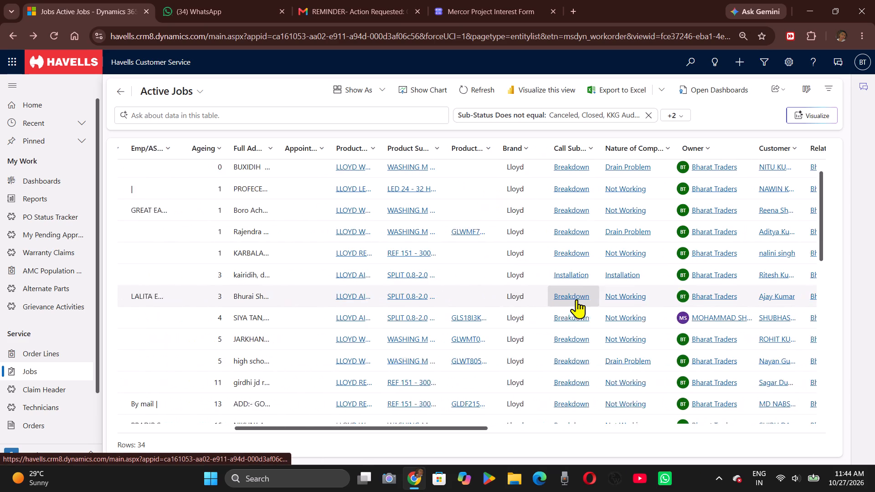
{"action": "triple_click", "coordinate": [310, 297]}
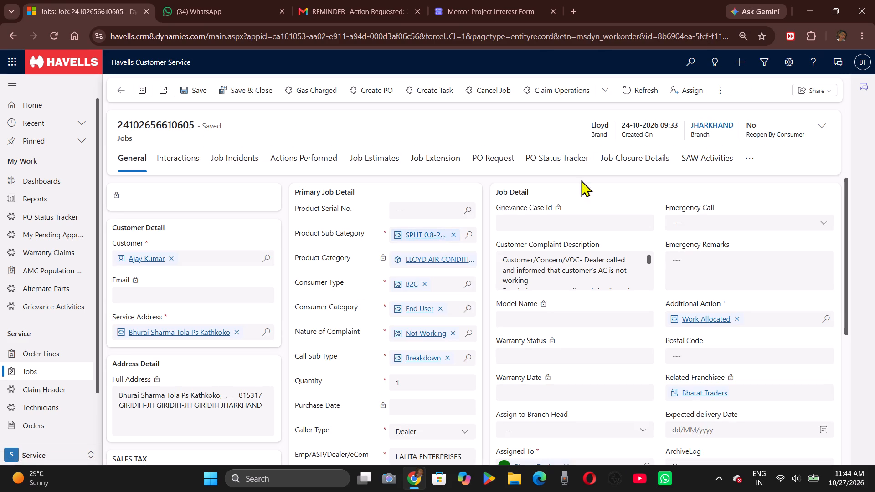
In the job closure details, enter the consumer remark "customer not agree to pay" and save the job.
{"action": "left_click", "coordinate": [654, 165]}
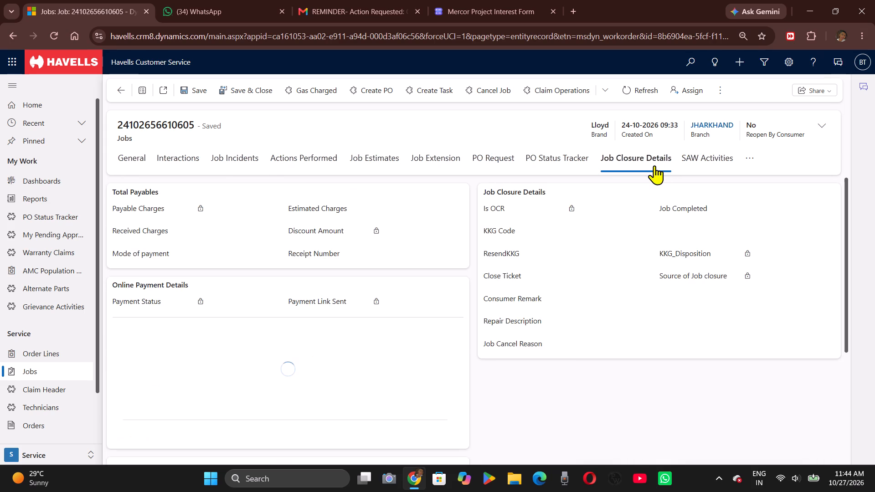
{"action": "left_click", "coordinate": [626, 307]}
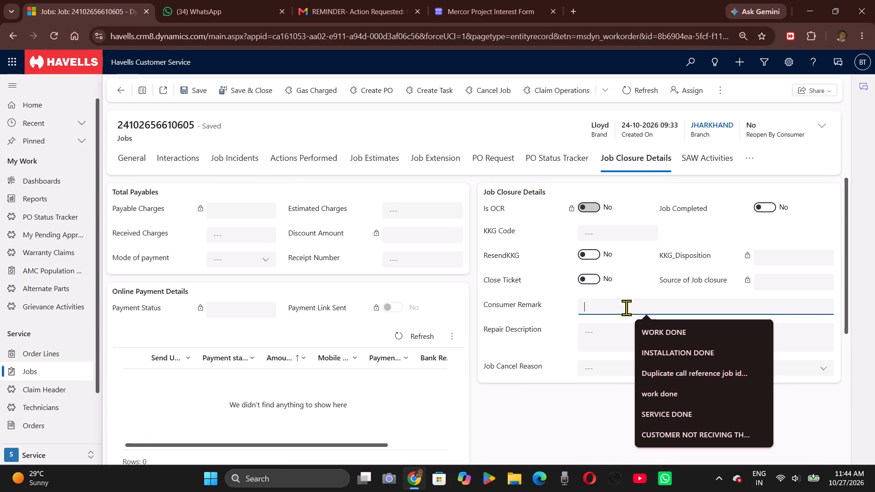
{"action": "type", "text": "cust"}
{"action": "type", "text": "omer not agree"}
{"action": "key", "text": "space"}
{"action": "type", "text": "to pay"}
{"action": "key", "text": "space"}
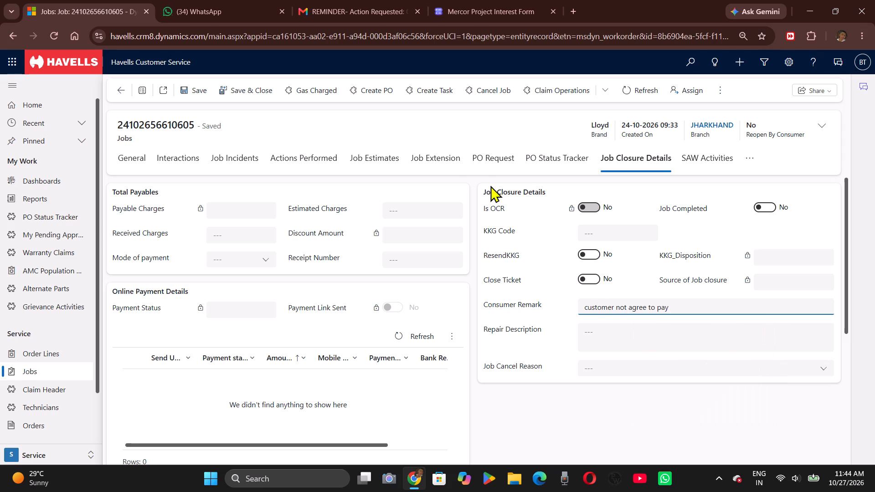
{"action": "left_click", "coordinate": [192, 90]}
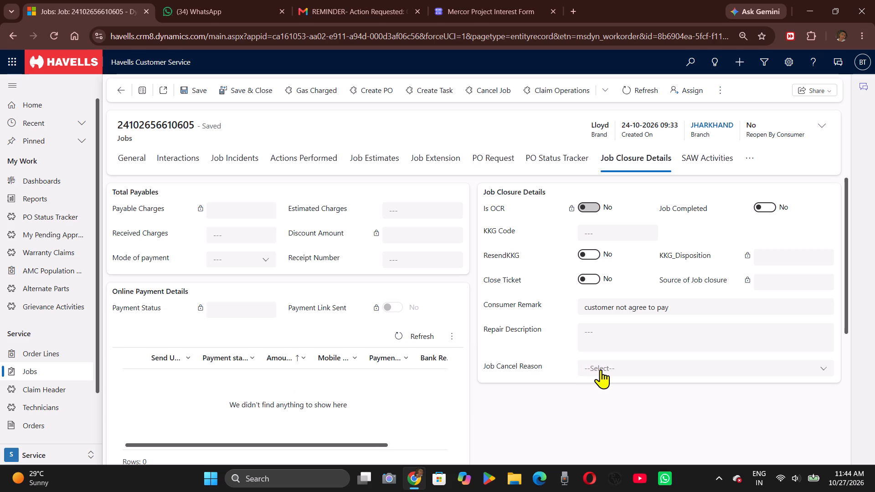
Set the Job Cancel Reason to Reschedule Appointment.
{"action": "left_click", "coordinate": [601, 369]}
{"action": "left_click", "coordinate": [656, 239]}
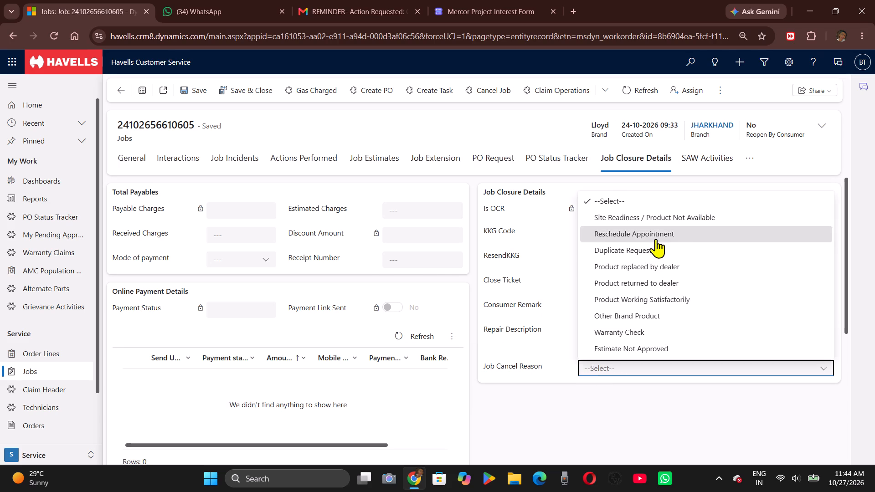
{"action": "left_click", "coordinate": [455, 290]}
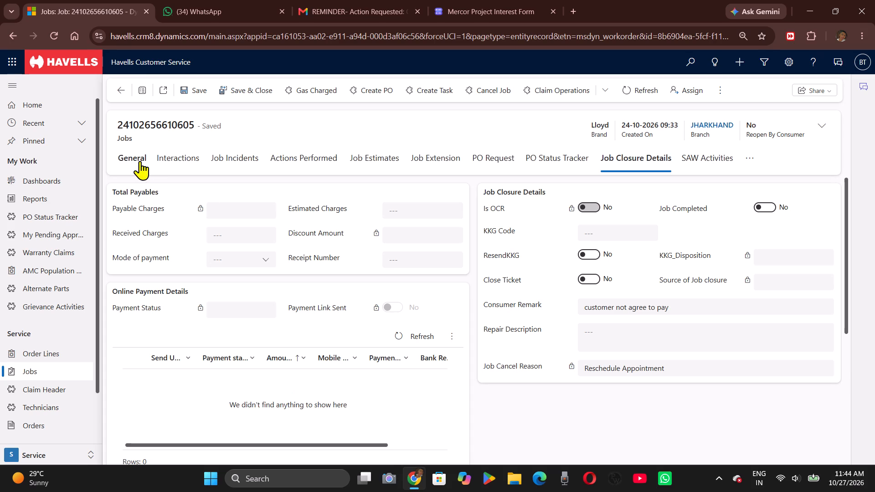
Check the job's general details and return to the Active Jobs list.
{"action": "left_click", "coordinate": [140, 161]}
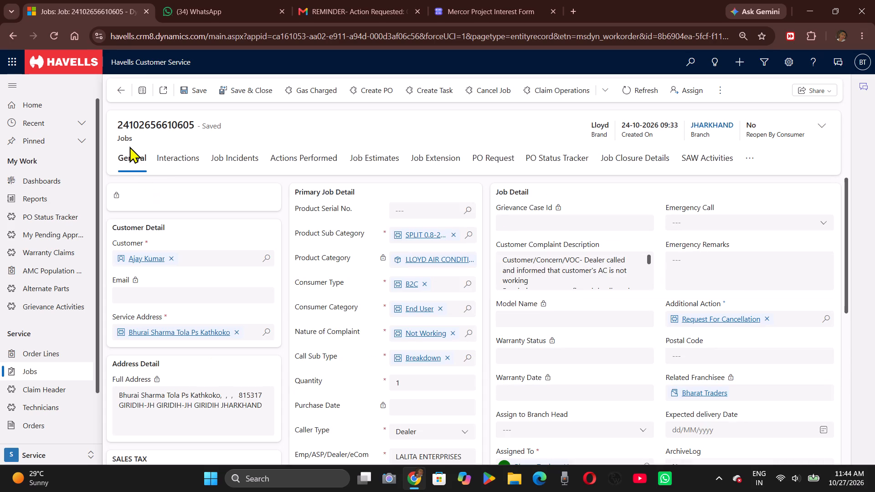
{"action": "left_click", "coordinate": [124, 91]}
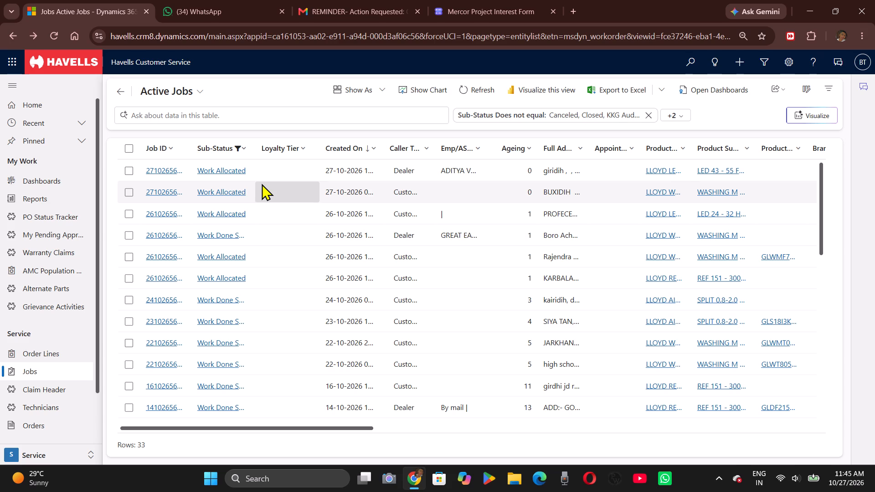
Look over the product, complaint and customer columns of the remaining jobs in the Active Jobs list.
{"action": "scroll", "coordinate": [262, 184], "scroll_direction": "up", "scroll_amount": 1}
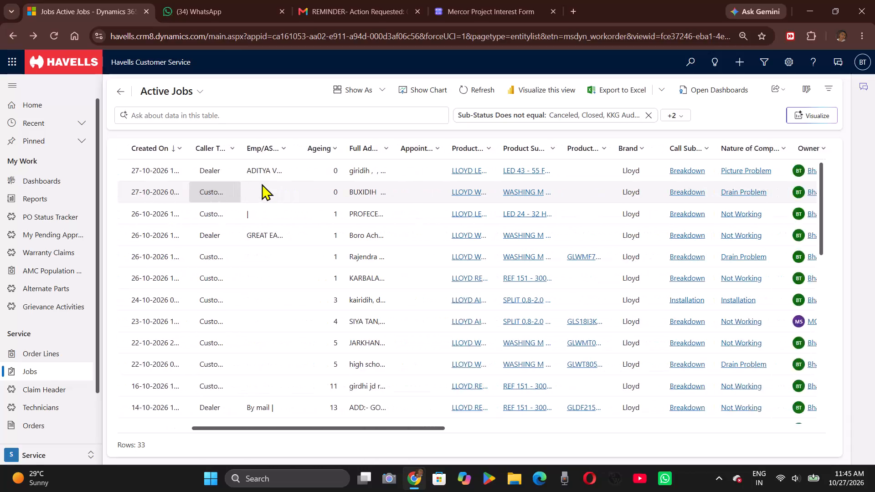
{"action": "scroll", "coordinate": [262, 184], "scroll_direction": "up", "scroll_amount": 1}
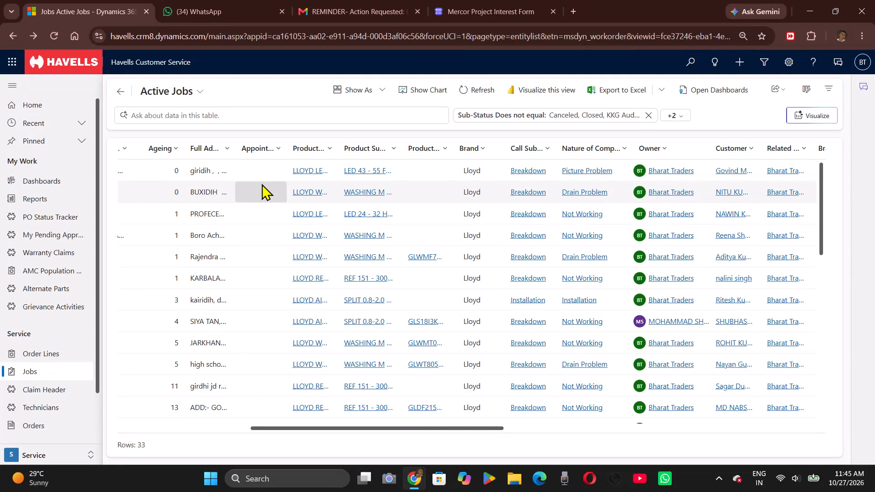
{"action": "scroll", "coordinate": [371, 181], "scroll_direction": "up", "scroll_amount": 1}
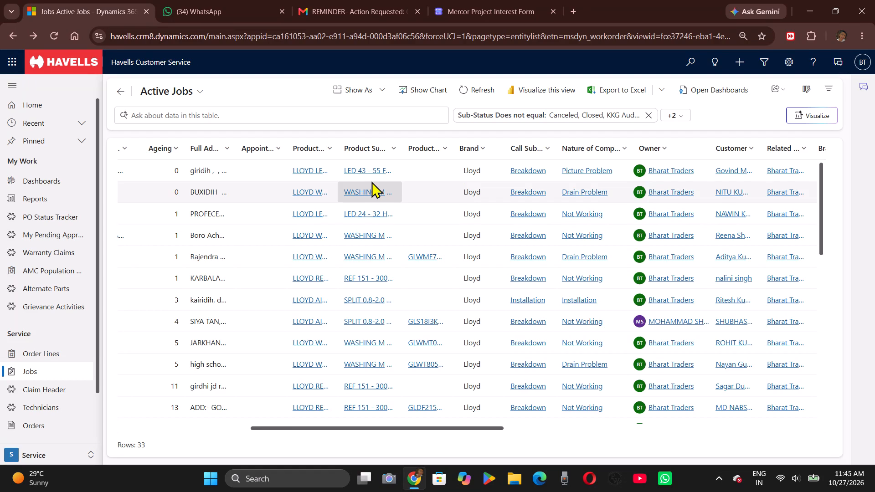
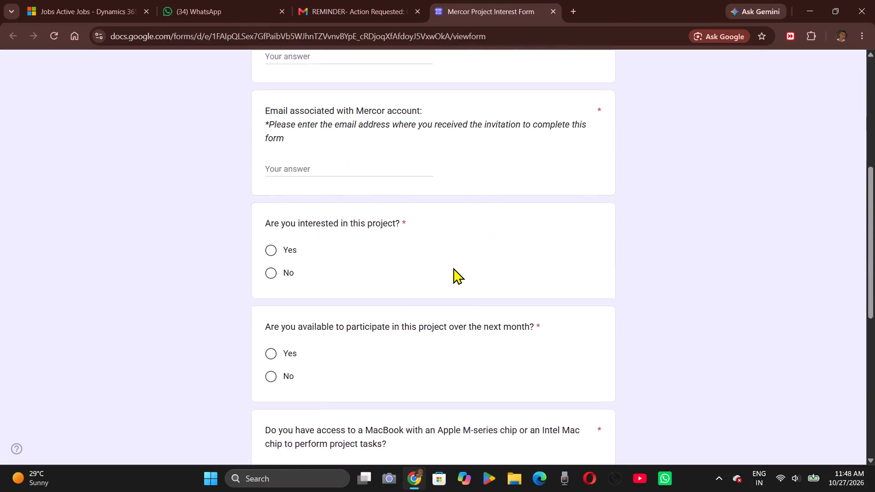
Read through the Mercor Project Interest Form's questions on interest, availability, MacBook access and English proficiency.
{"action": "scroll", "coordinate": [453, 267], "scroll_direction": "down", "scroll_amount": 1}
{"action": "scroll", "coordinate": [454, 331], "scroll_direction": "down", "scroll_amount": 1}
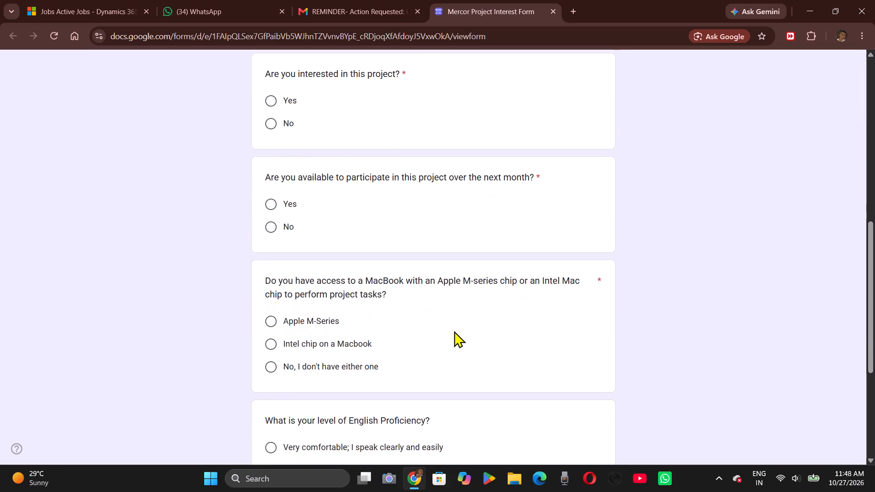
{"action": "scroll", "coordinate": [454, 331], "scroll_direction": "down", "scroll_amount": 2}
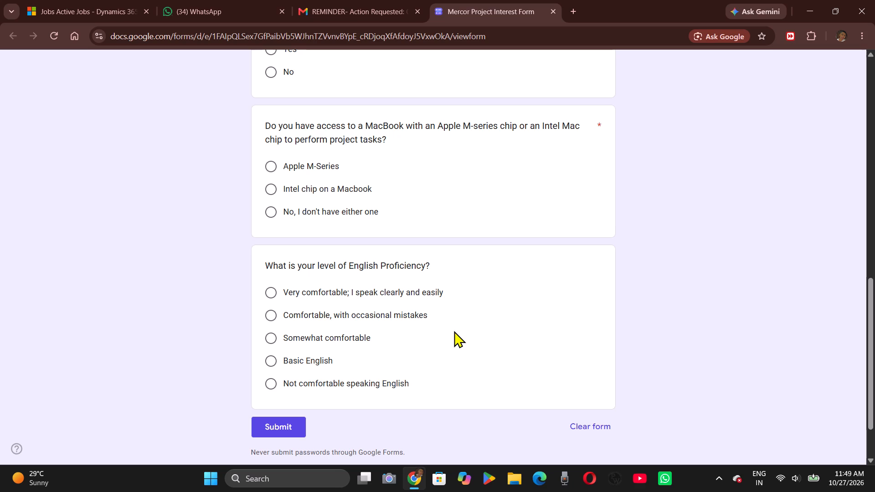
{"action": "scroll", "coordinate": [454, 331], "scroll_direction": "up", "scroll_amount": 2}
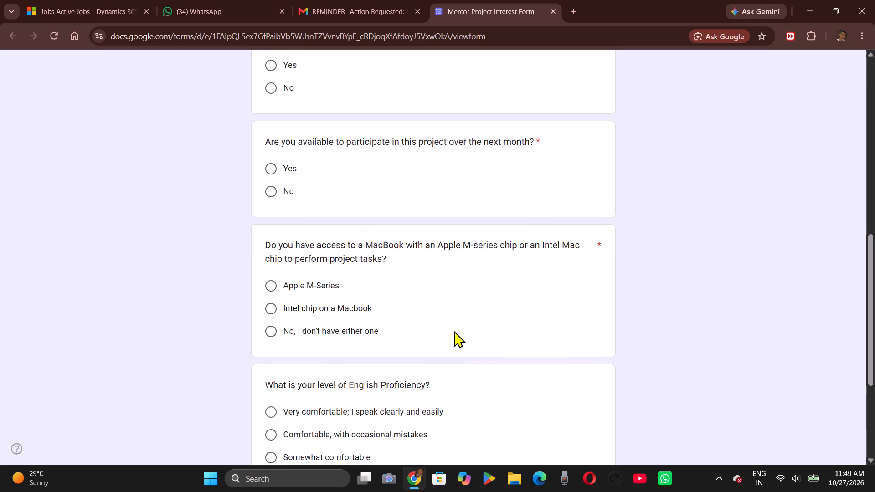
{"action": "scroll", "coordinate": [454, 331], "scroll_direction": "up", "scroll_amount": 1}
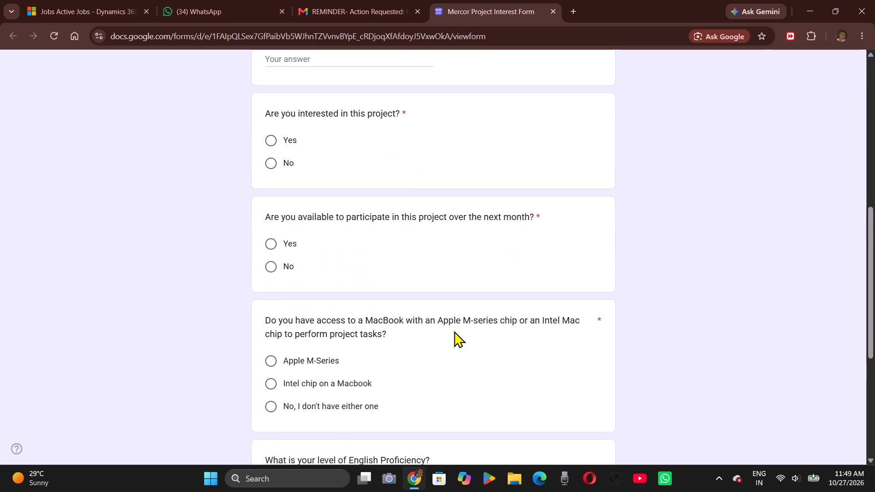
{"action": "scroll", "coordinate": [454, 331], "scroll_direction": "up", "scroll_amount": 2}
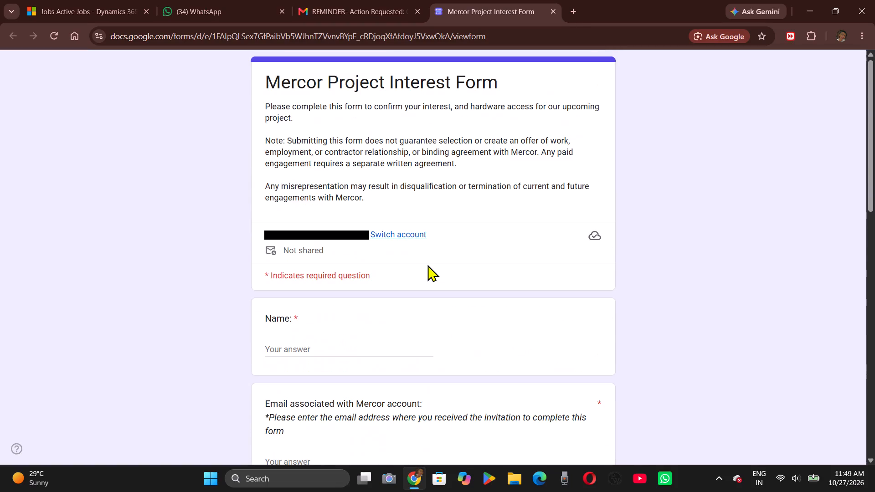
Return to the Active Jobs list and look over its product, complaint and owner columns.
{"action": "left_click", "coordinate": [80, 0]}
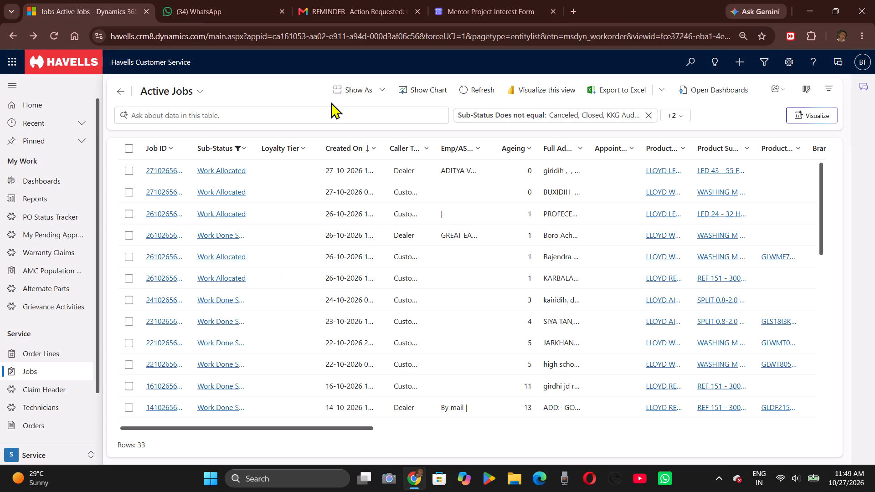
{"action": "scroll", "coordinate": [530, 226], "scroll_direction": "left", "scroll_amount": 2}
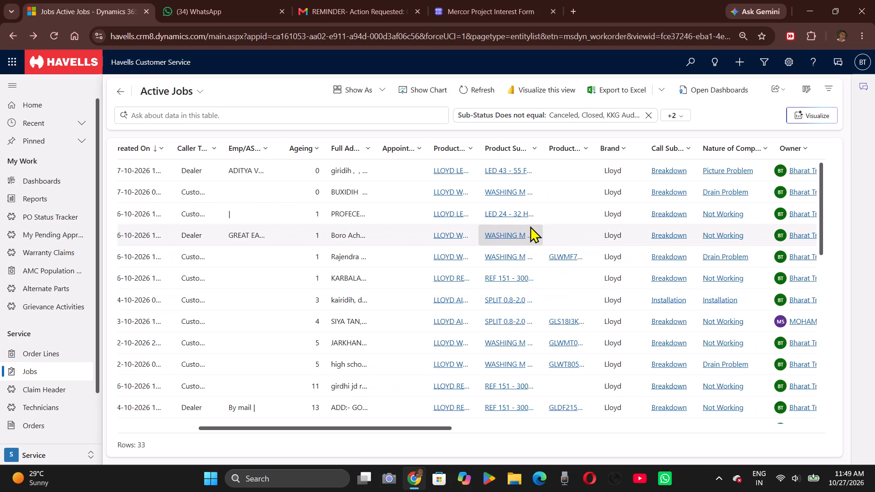
{"action": "scroll", "coordinate": [530, 226], "scroll_direction": "up", "scroll_amount": 1}
{"action": "scroll", "coordinate": [478, 239], "scroll_direction": "up", "scroll_amount": 1}
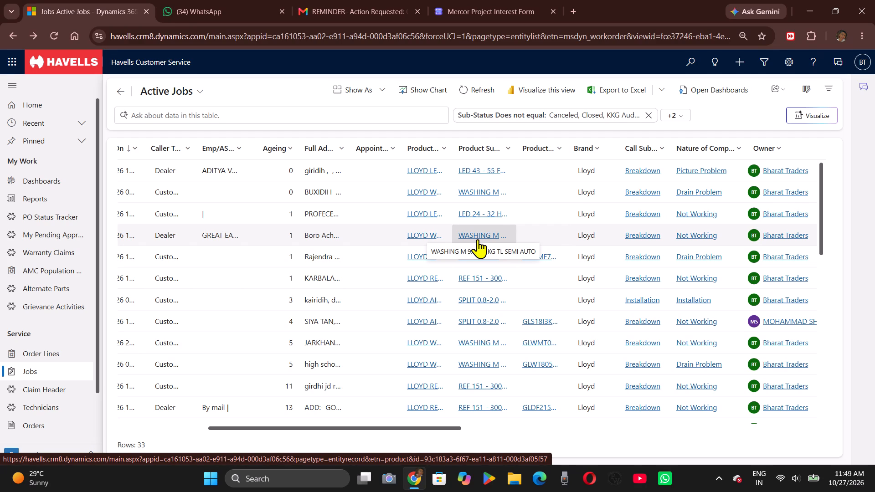
{"action": "scroll", "coordinate": [478, 239], "scroll_direction": "right", "scroll_amount": 3}
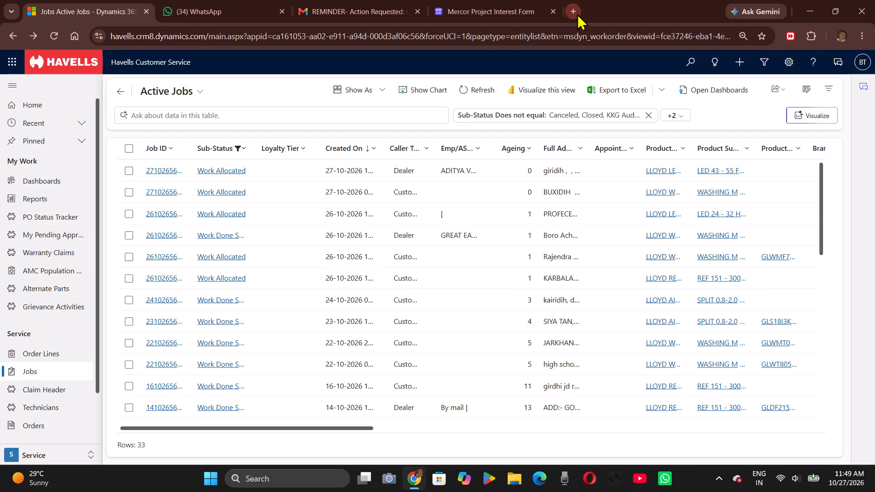
Open the saved havells site shortcut in a new browser tab.
{"action": "left_click", "coordinate": [577, 14]}
{"action": "left_click", "coordinate": [530, 313]}
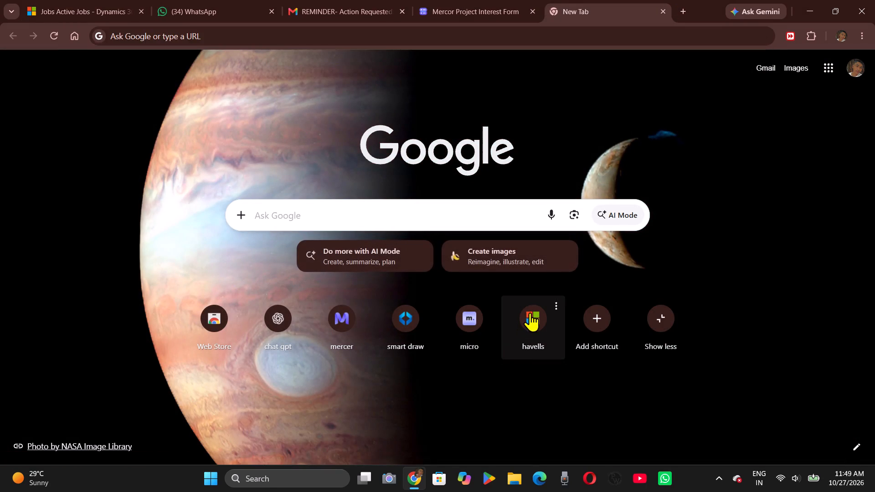
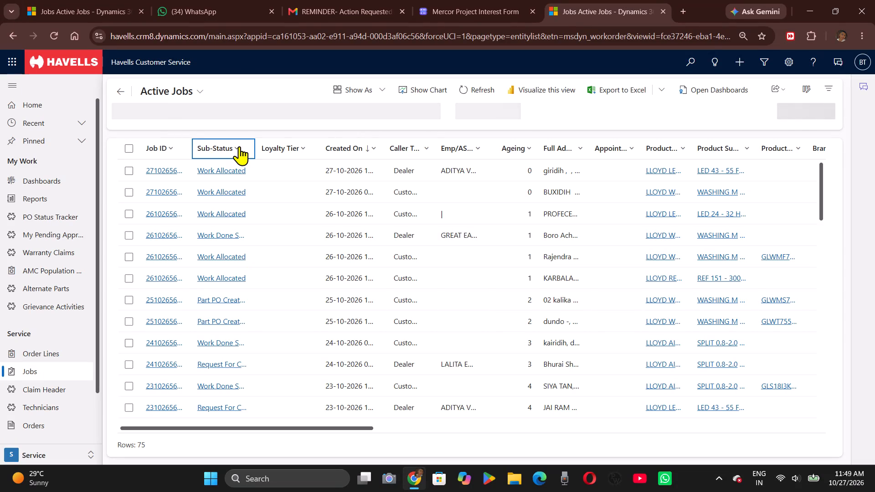
Filter the Active Jobs list to jobs whose Sub-Status equals Part PO Created.
{"action": "scroll", "coordinate": [355, 275], "scroll_direction": "left", "scroll_amount": 1}
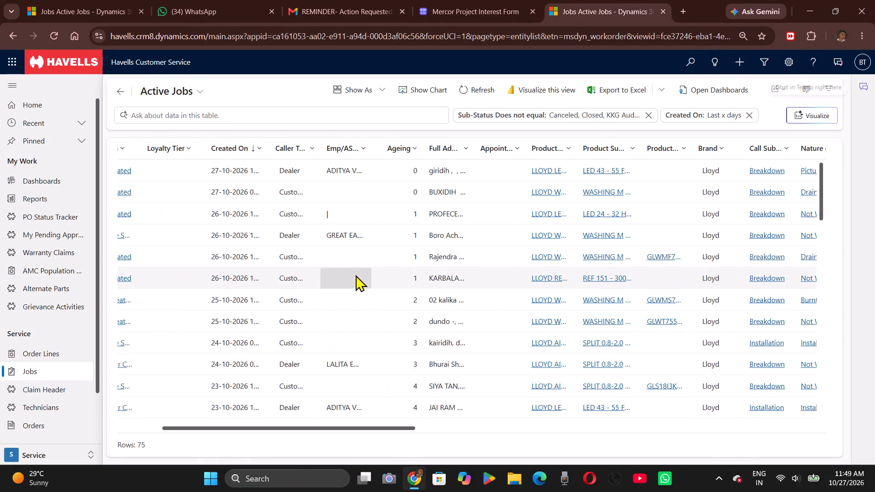
{"action": "scroll", "coordinate": [355, 275], "scroll_direction": "left", "scroll_amount": 3}
{"action": "scroll", "coordinate": [355, 275], "scroll_direction": "right", "scroll_amount": 1}
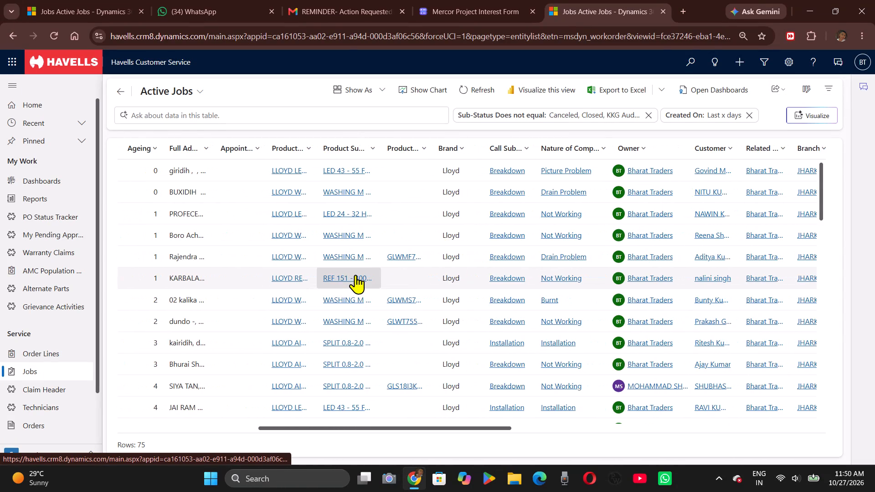
{"action": "scroll", "coordinate": [355, 275], "scroll_direction": "right", "scroll_amount": 1}
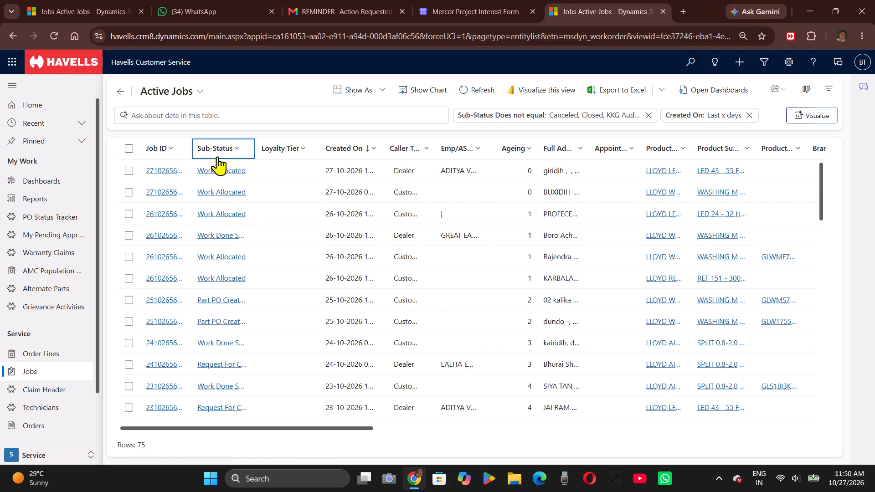
{"action": "left_click", "coordinate": [215, 151]}
{"action": "left_click", "coordinate": [233, 225]}
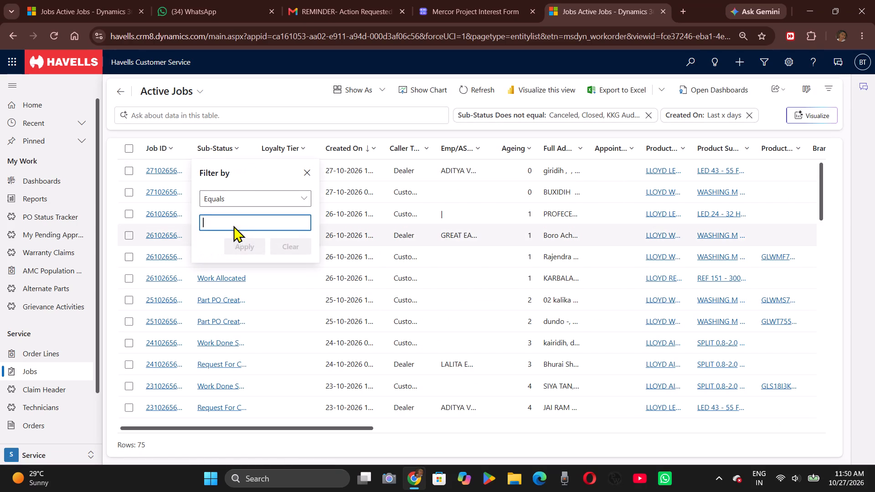
{"action": "key", "text": "p"}
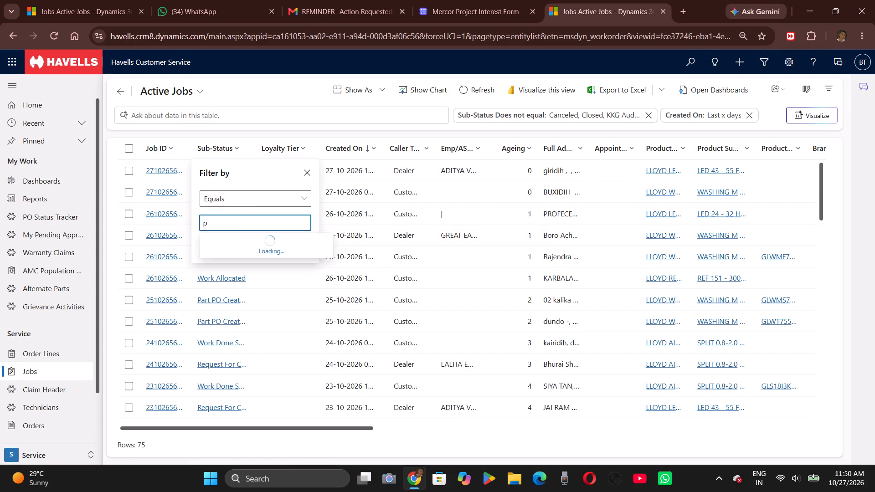
{"action": "left_click", "coordinate": [234, 235]}
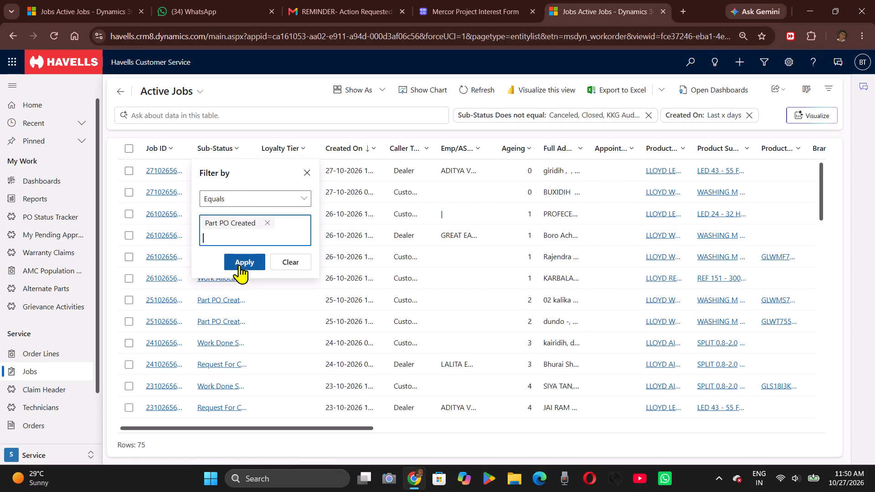
{"action": "left_click", "coordinate": [242, 270]}
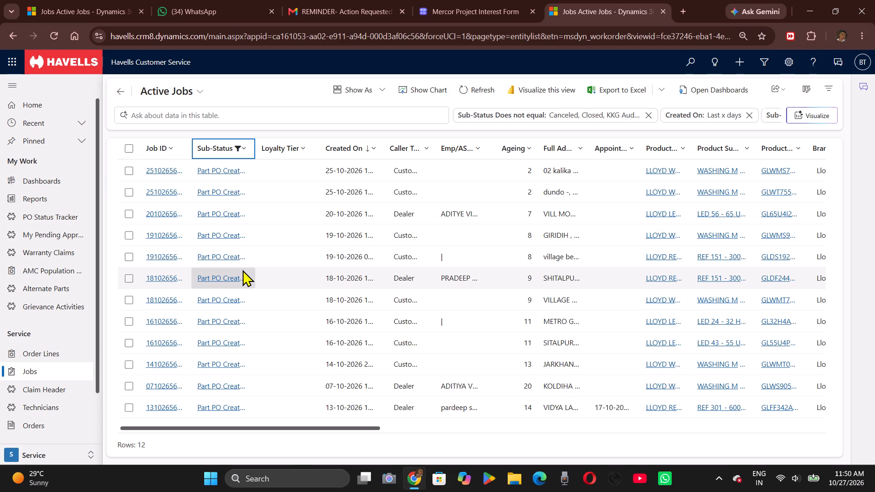
Look over the ageing, product, complaint, owner and customer columns of the filtered Part PO Created jobs.
{"action": "scroll", "coordinate": [306, 267], "scroll_direction": "left", "scroll_amount": 3}
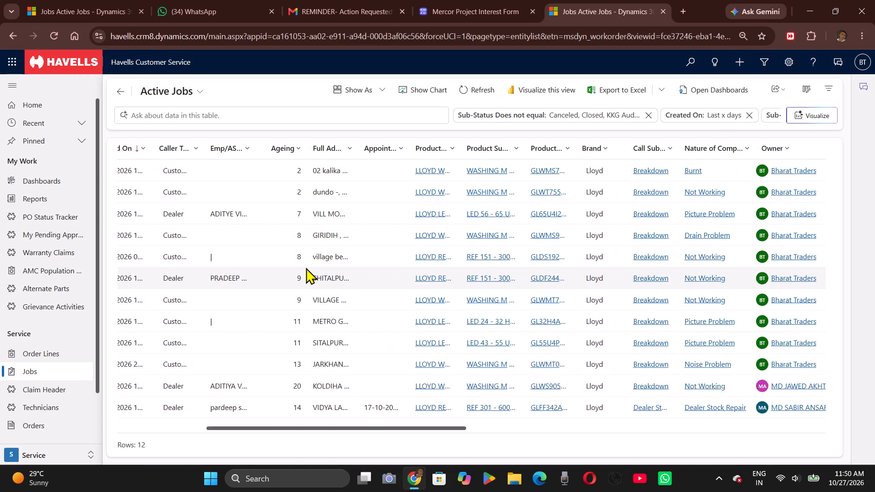
{"action": "scroll", "coordinate": [306, 267], "scroll_direction": "left", "scroll_amount": 1}
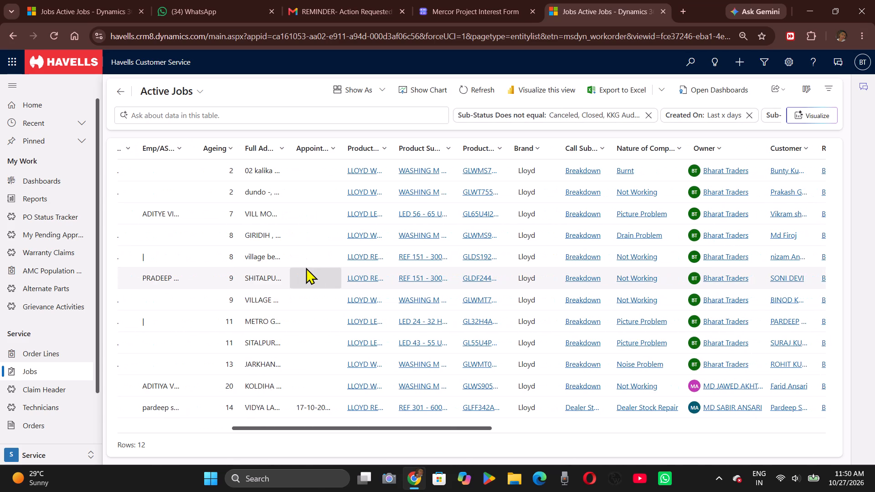
{"action": "scroll", "coordinate": [306, 267], "scroll_direction": "left", "scroll_amount": 1}
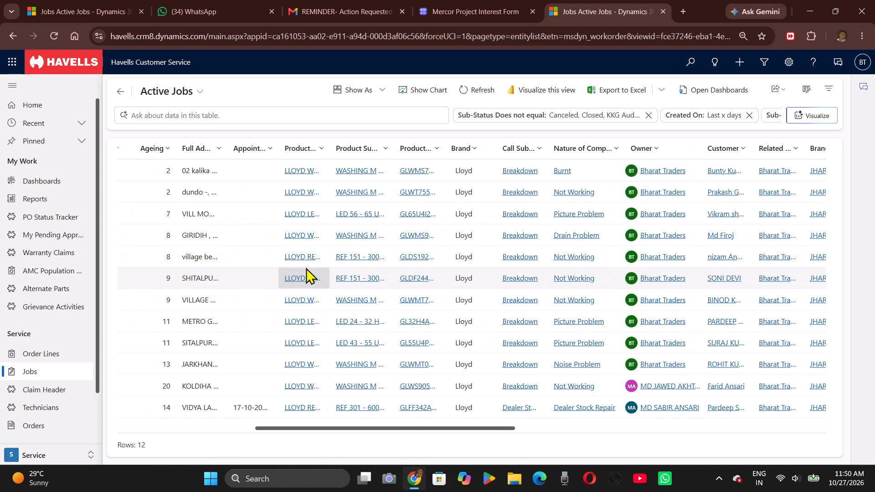
{"action": "scroll", "coordinate": [306, 267], "scroll_direction": "down", "scroll_amount": 1}
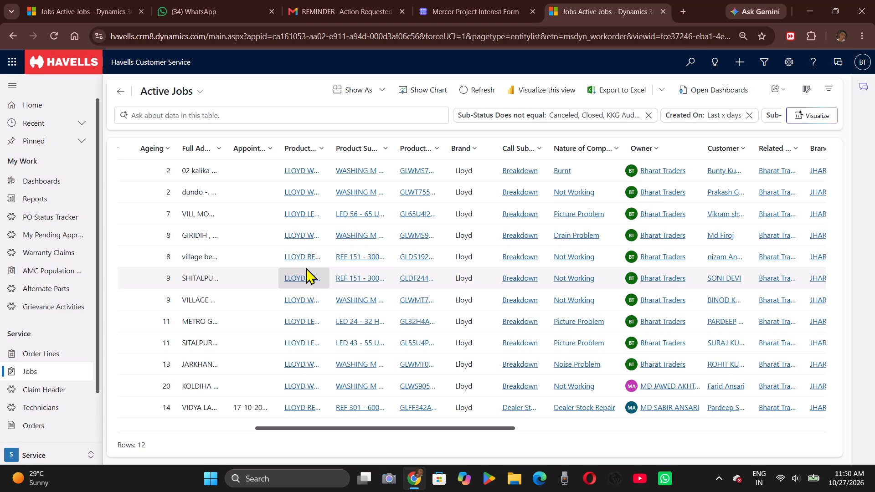
{"action": "scroll", "coordinate": [306, 267], "scroll_direction": "up", "scroll_amount": 1}
{"action": "scroll", "coordinate": [306, 267], "scroll_direction": "right", "scroll_amount": 1}
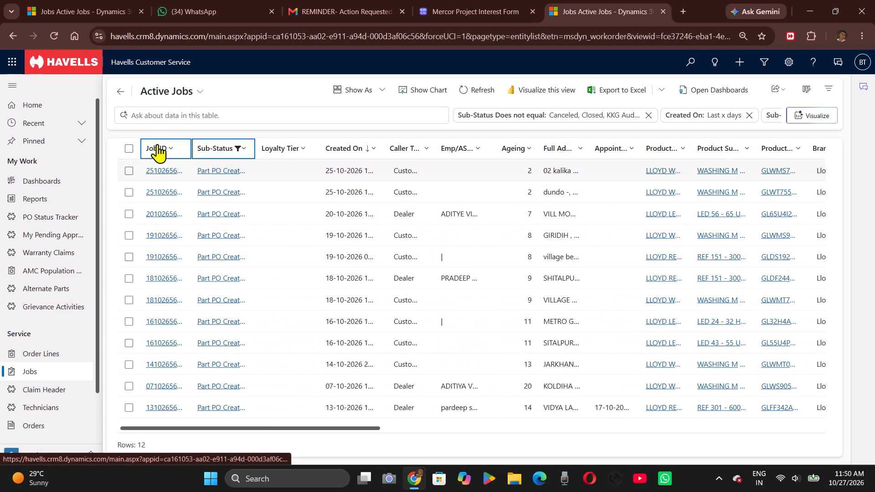
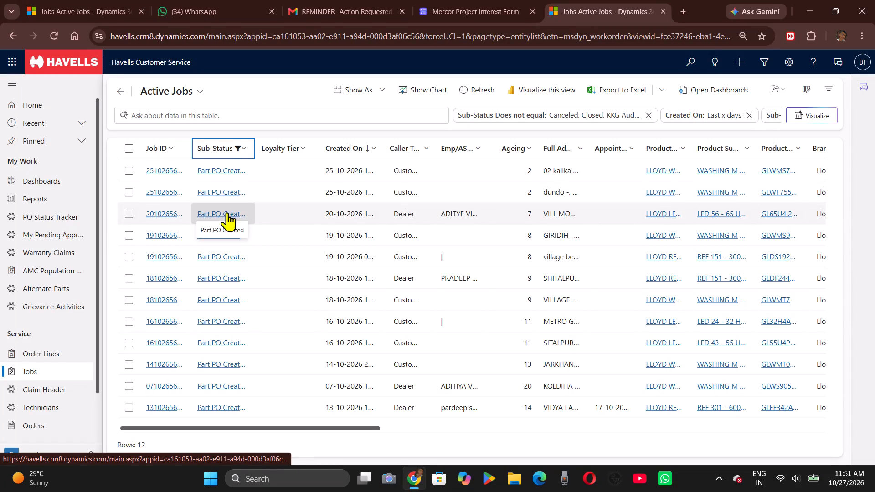
Return to the unfiltered Active Jobs list in the other browser tab and look over its ageing, product, complaint, owner and customer columns.
{"action": "left_click", "coordinate": [96, 0]}
{"action": "scroll", "coordinate": [410, 265], "scroll_direction": "left", "scroll_amount": 2}
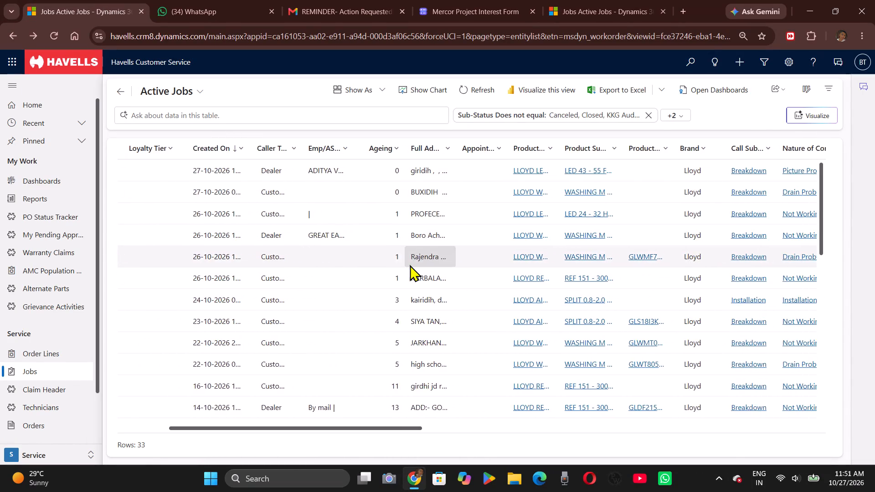
{"action": "scroll", "coordinate": [410, 265], "scroll_direction": "left", "scroll_amount": 3}
{"action": "scroll", "coordinate": [410, 265], "scroll_direction": "down", "scroll_amount": 1}
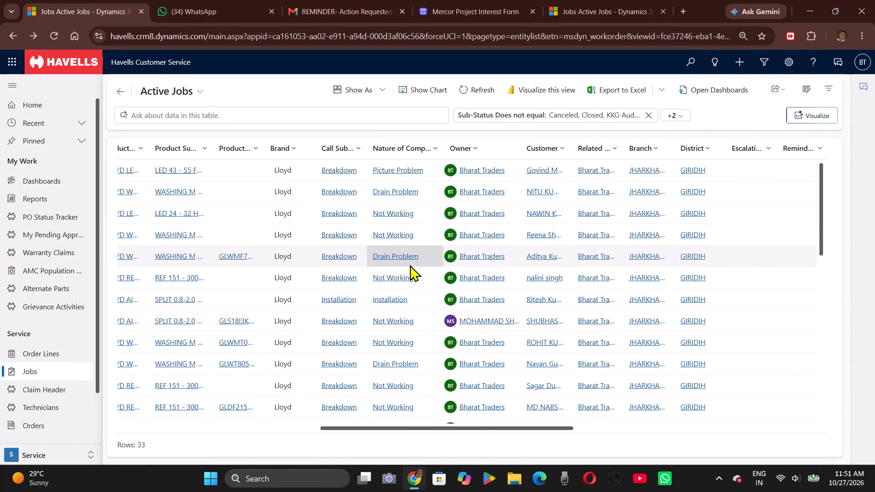
{"action": "scroll", "coordinate": [410, 265], "scroll_direction": "down", "scroll_amount": 4}
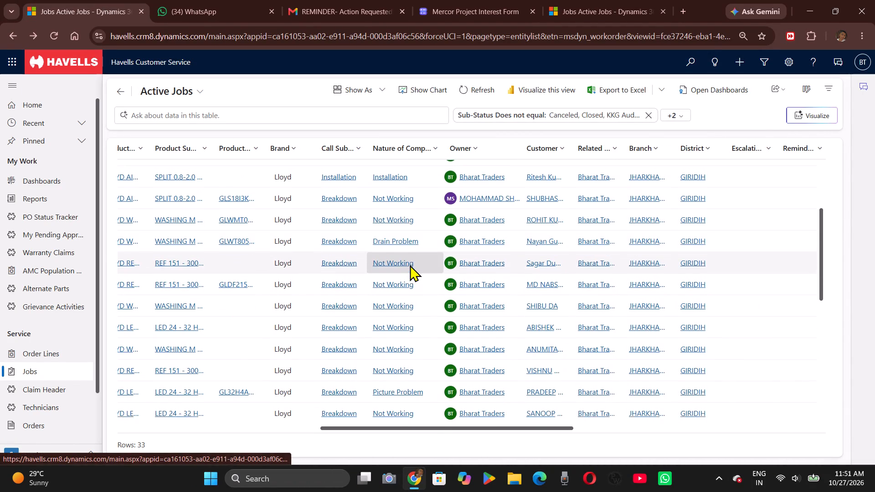
{"action": "scroll", "coordinate": [410, 265], "scroll_direction": "down", "scroll_amount": 4}
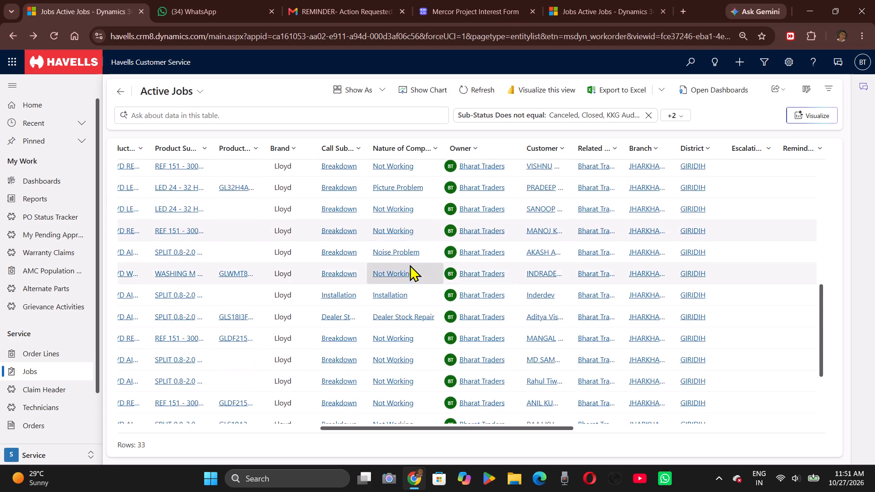
{"action": "scroll", "coordinate": [410, 265], "scroll_direction": "down", "scroll_amount": 1}
{"action": "scroll", "coordinate": [410, 265], "scroll_direction": "up", "scroll_amount": 4}
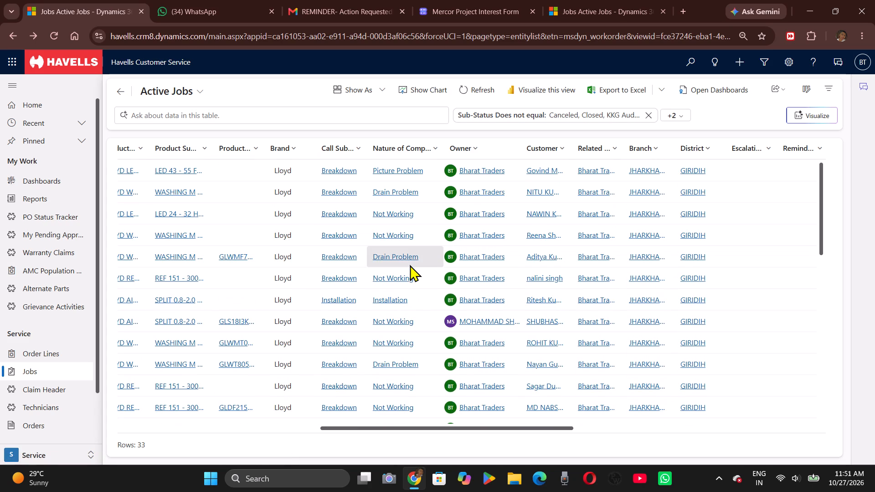
{"action": "scroll", "coordinate": [434, 327], "scroll_direction": "down", "scroll_amount": 2}
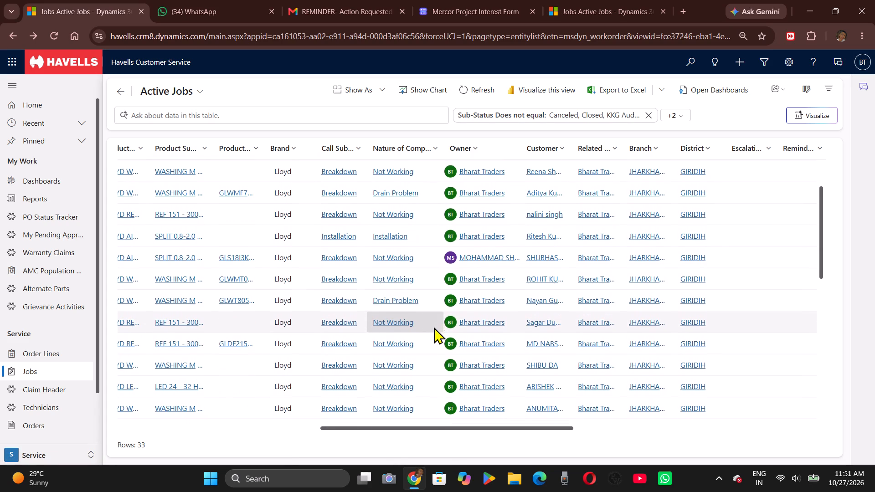
{"action": "scroll", "coordinate": [434, 327], "scroll_direction": "down", "scroll_amount": 2}
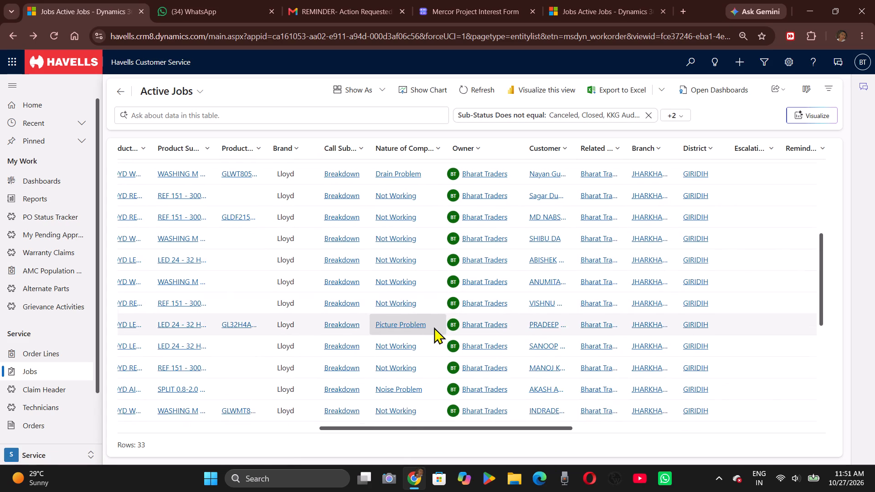
{"action": "scroll", "coordinate": [434, 327], "scroll_direction": "down", "scroll_amount": 5}
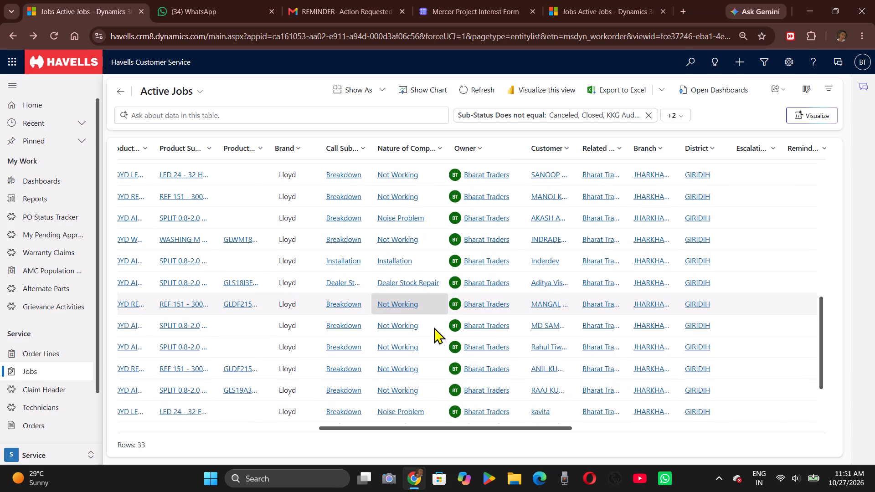
{"action": "scroll", "coordinate": [434, 327], "scroll_direction": "up", "scroll_amount": 4}
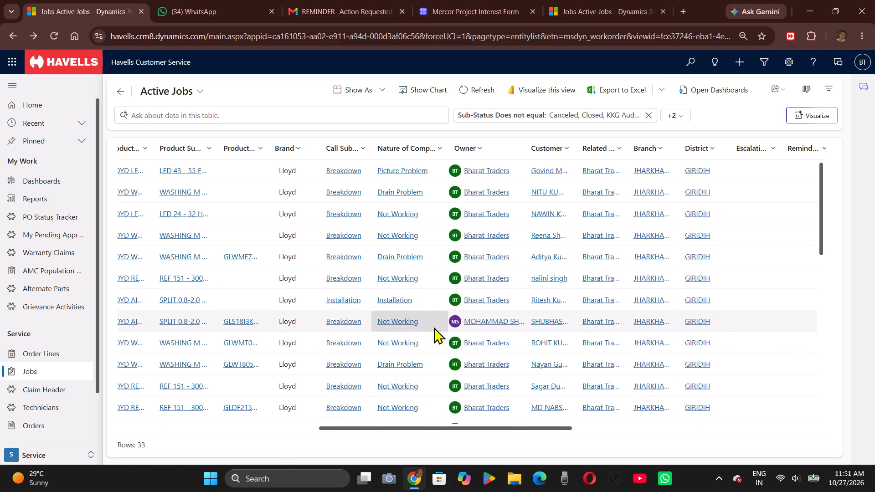
{"action": "scroll", "coordinate": [434, 327], "scroll_direction": "down", "scroll_amount": 3}
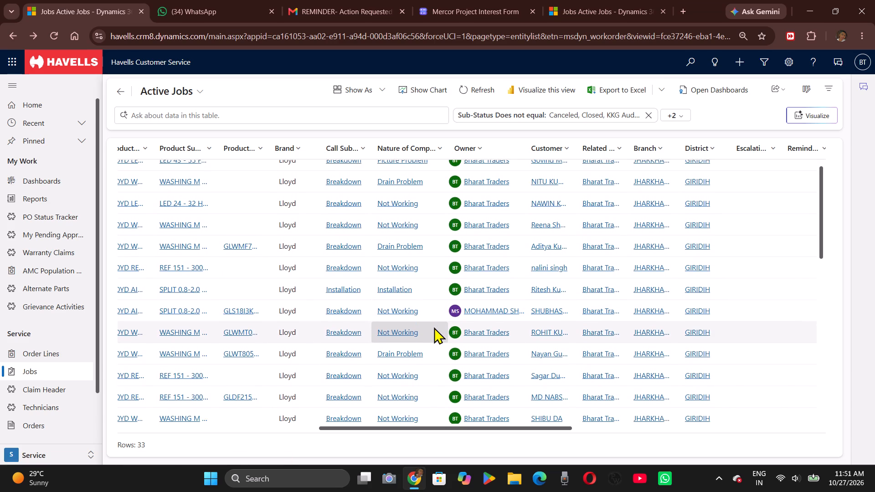
{"action": "scroll", "coordinate": [434, 327], "scroll_direction": "down", "scroll_amount": 1}
{"action": "scroll", "coordinate": [434, 327], "scroll_direction": "right", "scroll_amount": 2}
{"action": "scroll", "coordinate": [434, 327], "scroll_direction": "up", "scroll_amount": 1}
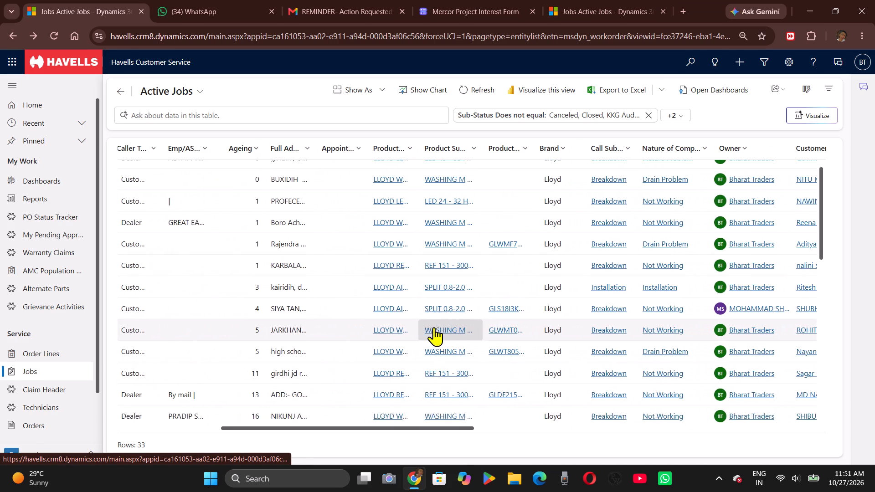
{"action": "scroll", "coordinate": [434, 327], "scroll_direction": "up", "scroll_amount": 2}
{"action": "scroll", "coordinate": [434, 327], "scroll_direction": "left", "scroll_amount": 1}
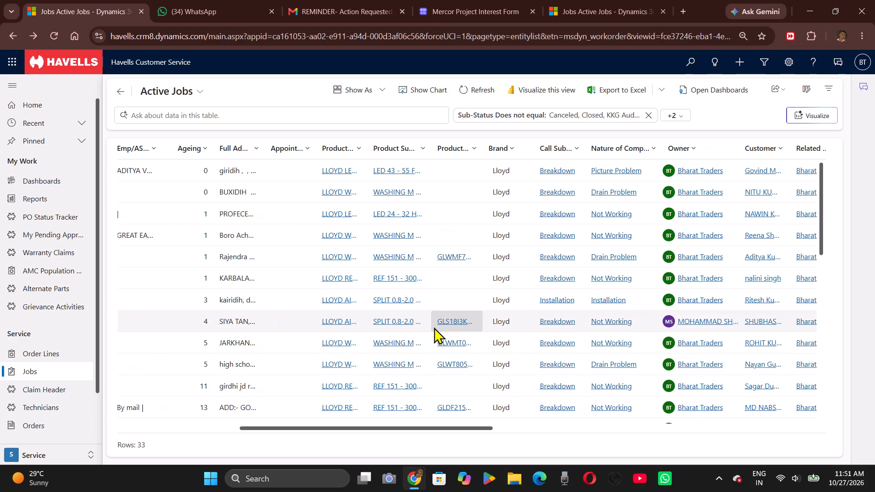
{"action": "scroll", "coordinate": [434, 327], "scroll_direction": "left", "scroll_amount": 2}
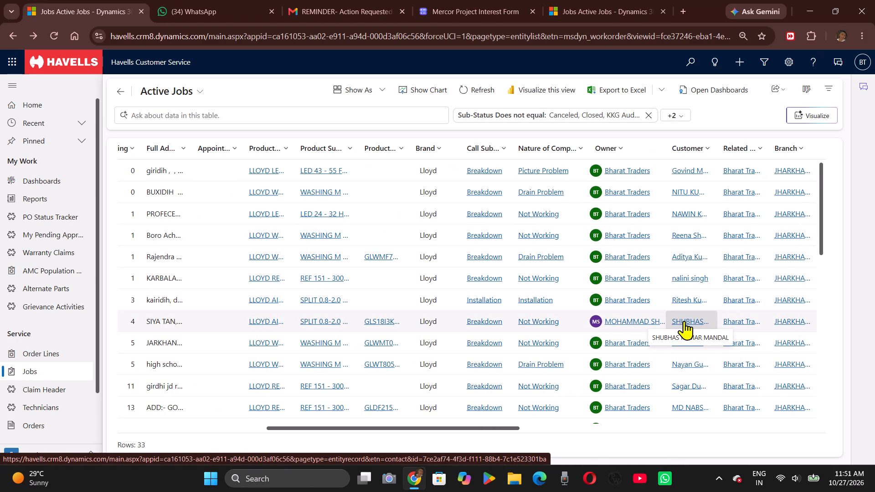
Open the Lloyd split air conditioner breakdown job created 23-10-2026 and view the customer asset record behind its product serial number.
{"action": "scroll", "coordinate": [501, 317], "scroll_direction": "right", "scroll_amount": 2}
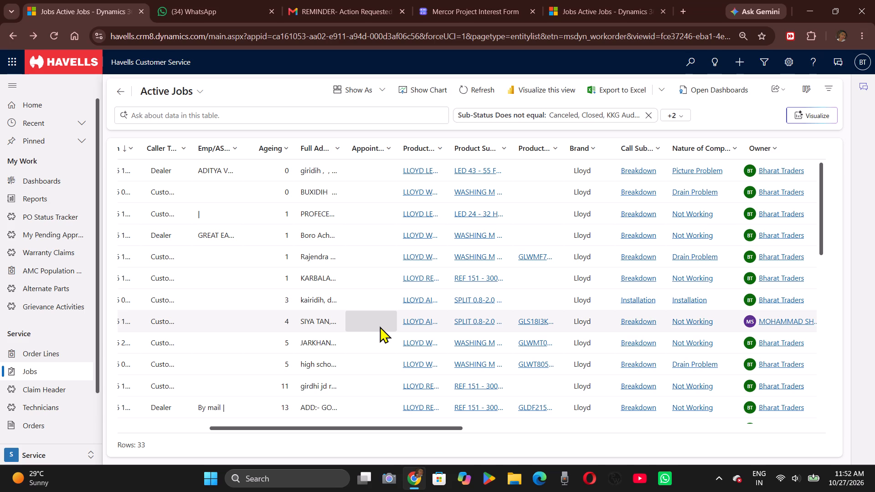
{"action": "double_click", "coordinate": [365, 327]}
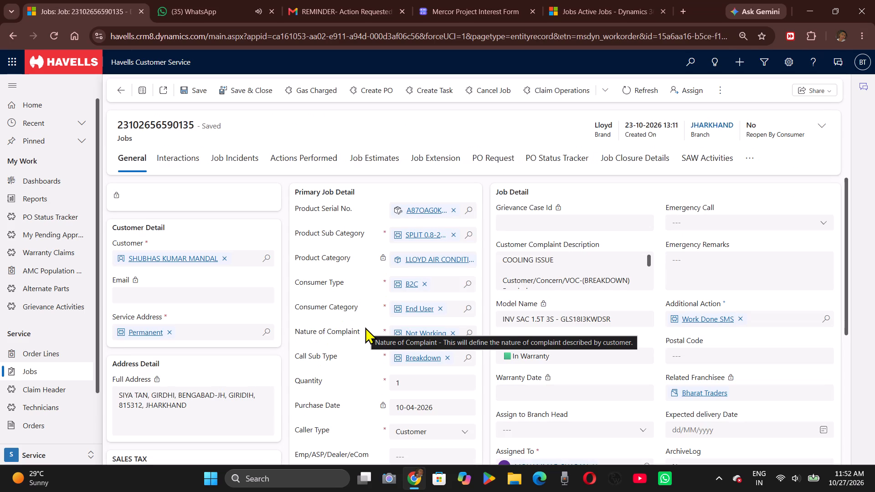
{"action": "left_click", "coordinate": [424, 211]}
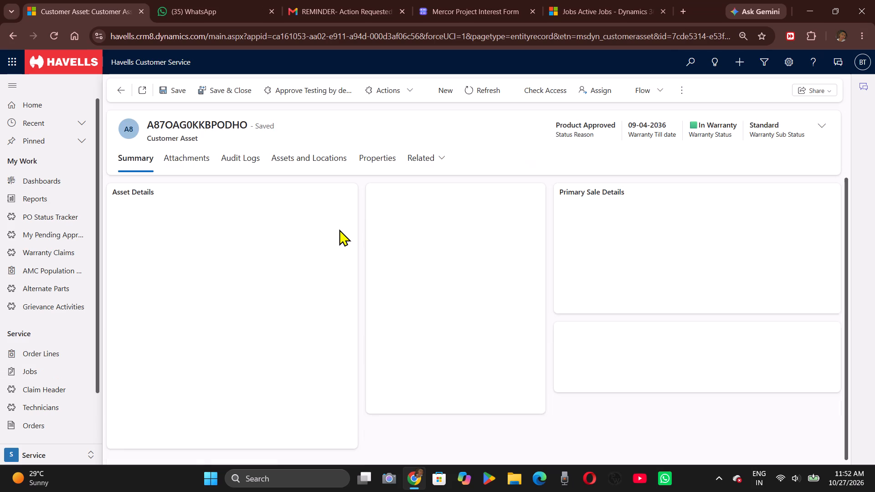
Examine the invoice image among the customer asset's attachments, close the preview and go back to the Active Jobs list.
{"action": "left_click", "coordinate": [196, 162]}
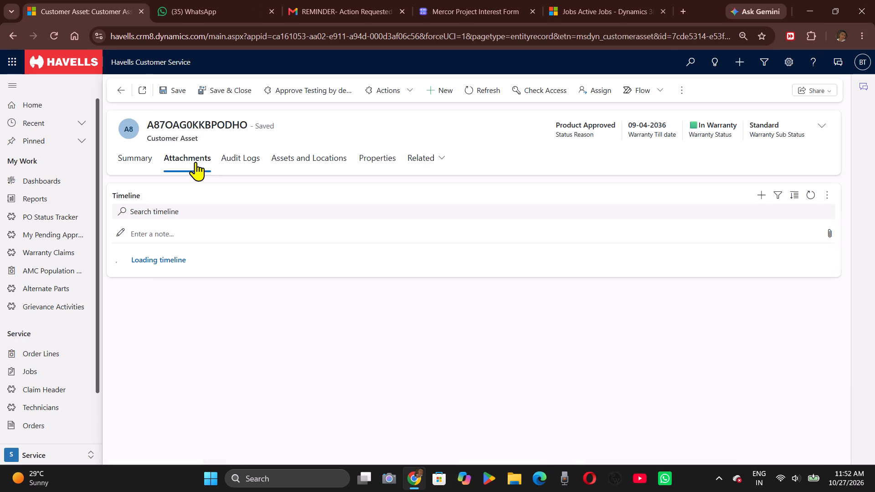
{"action": "left_click", "coordinate": [212, 314]}
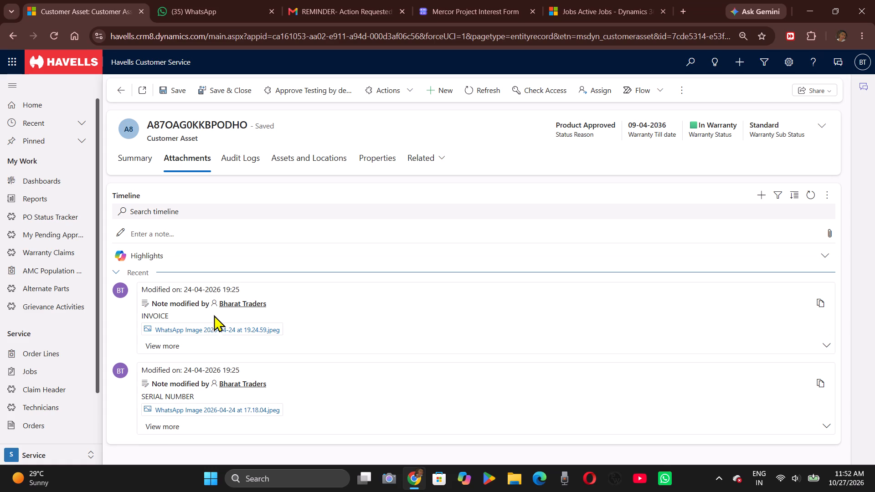
{"action": "left_click", "coordinate": [245, 329]}
{"action": "scroll", "coordinate": [419, 266], "scroll_direction": "up", "scroll_amount": 1}
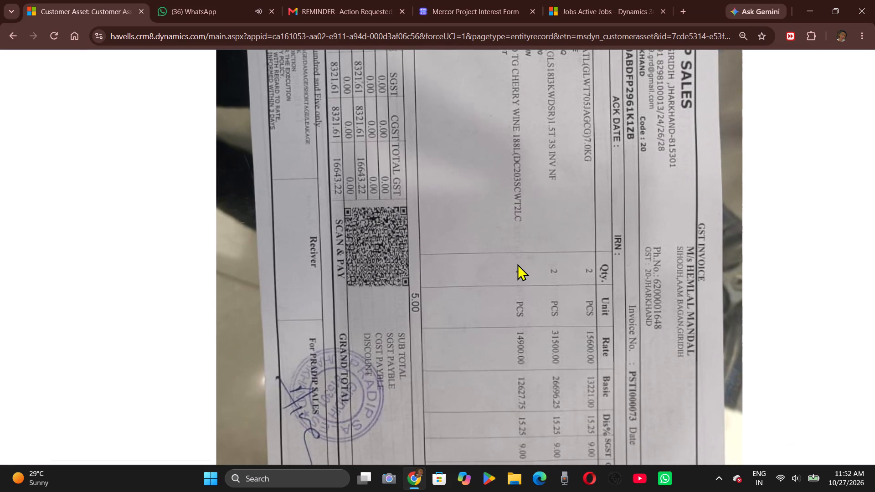
{"action": "left_click_drag", "start_coordinate": [517, 264], "coordinate": [353, 216]}
{"action": "left_click", "coordinate": [415, 204]}
{"action": "scroll", "coordinate": [415, 204], "scroll_direction": "down", "scroll_amount": 1}
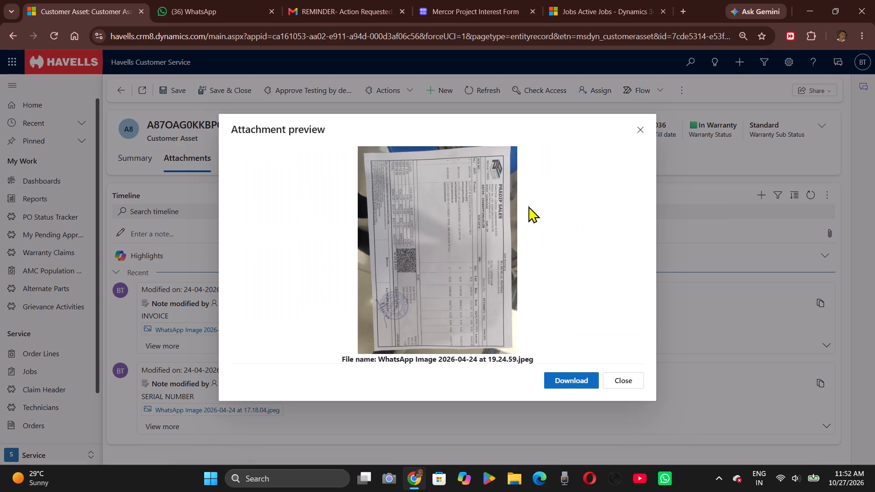
{"action": "left_click", "coordinate": [621, 383]}
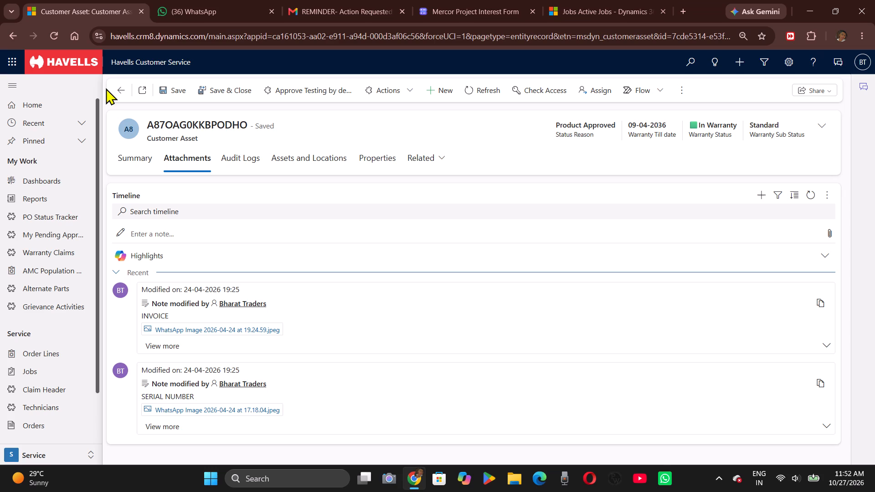
{"action": "left_click", "coordinate": [121, 90]}
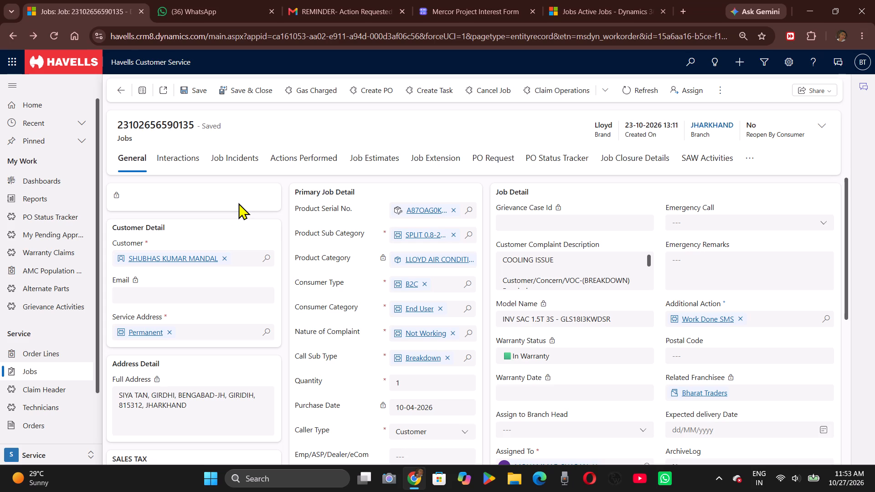
{"action": "left_click", "coordinate": [119, 95]}
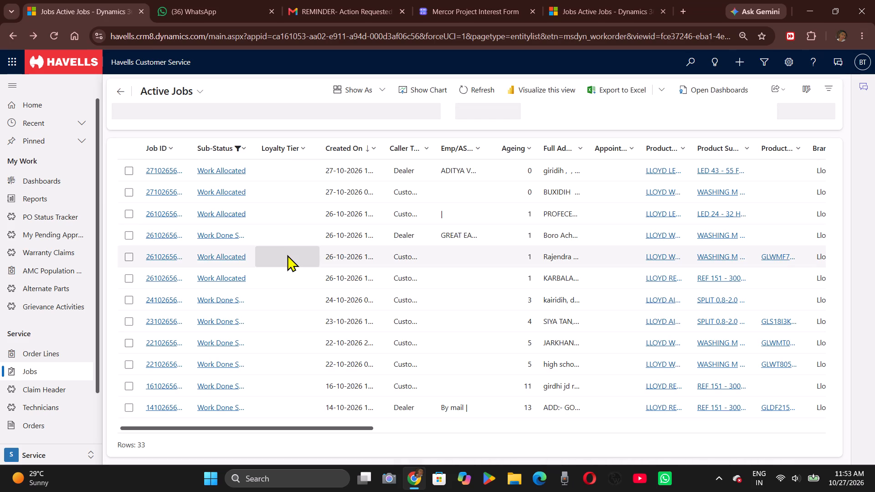
In the closure details of the newest LED television Picture Problem job, set ResendKKG to Yes, save, and return to the Active Jobs list.
{"action": "scroll", "coordinate": [458, 237], "scroll_direction": "left", "scroll_amount": 3}
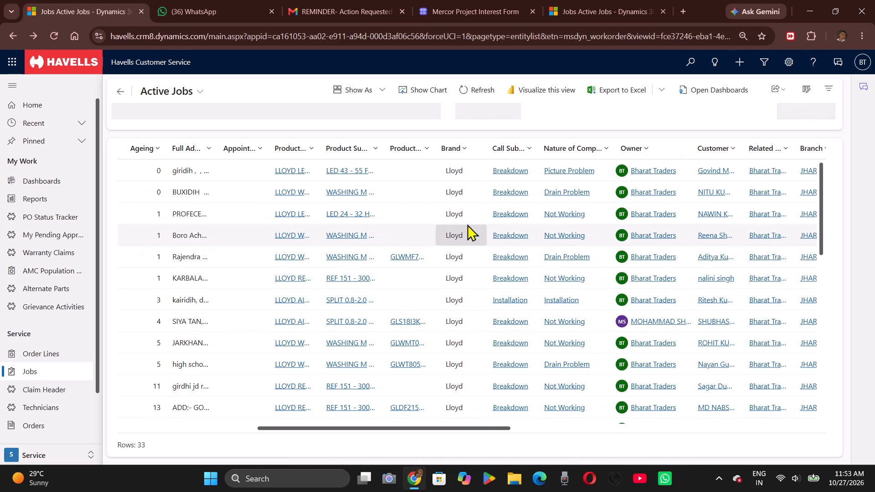
{"action": "triple_click", "coordinate": [407, 169]}
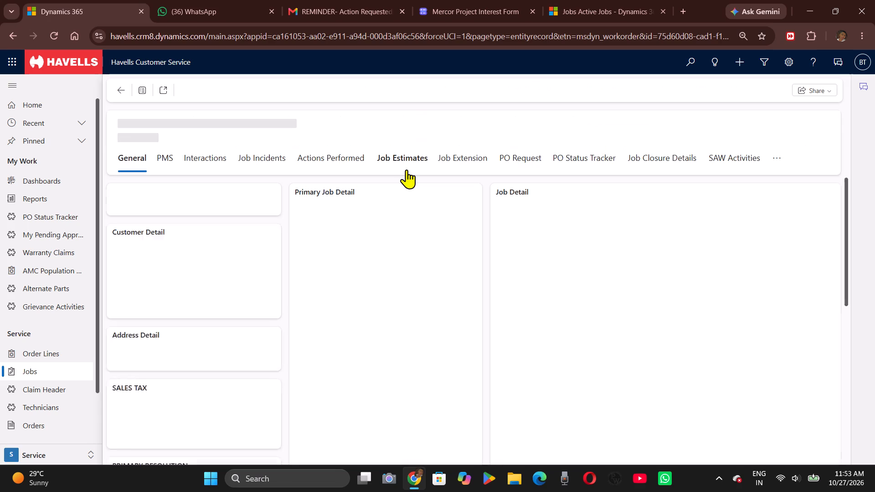
{"action": "left_click", "coordinate": [633, 167]}
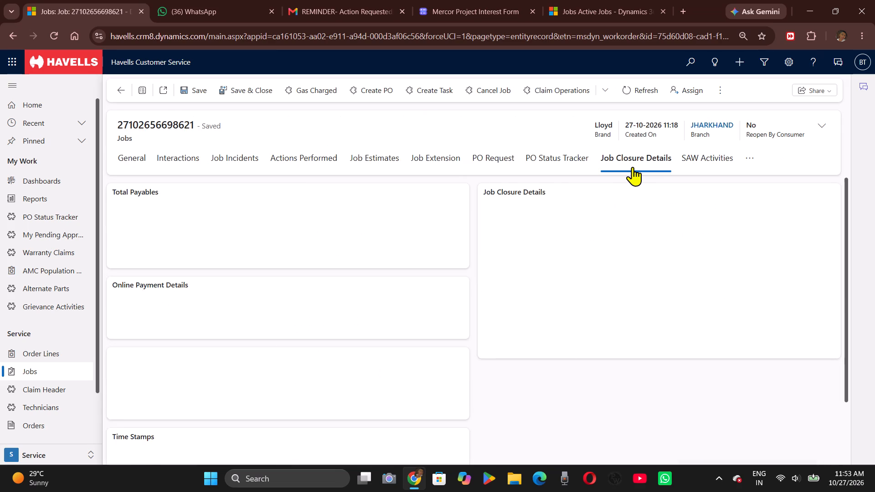
{"action": "left_click", "coordinate": [587, 255]}
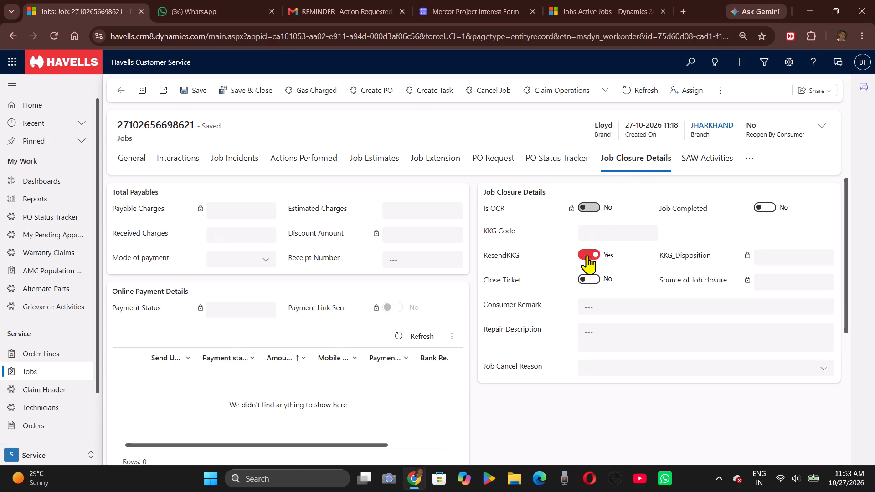
{"action": "left_click", "coordinate": [190, 94]}
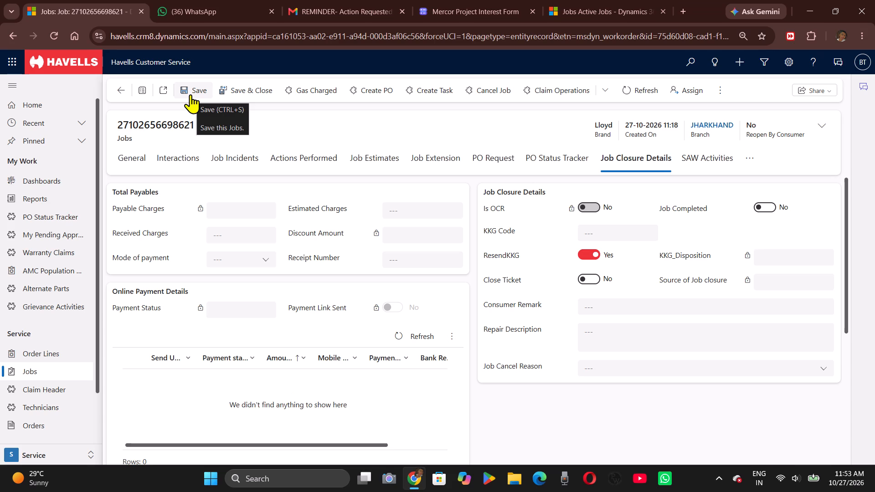
{"action": "left_click", "coordinate": [142, 162]}
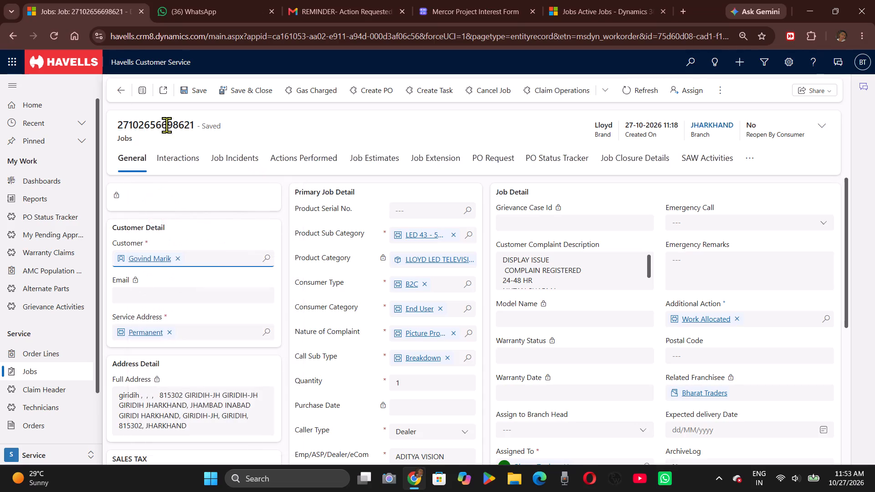
{"action": "left_click", "coordinate": [114, 93]}
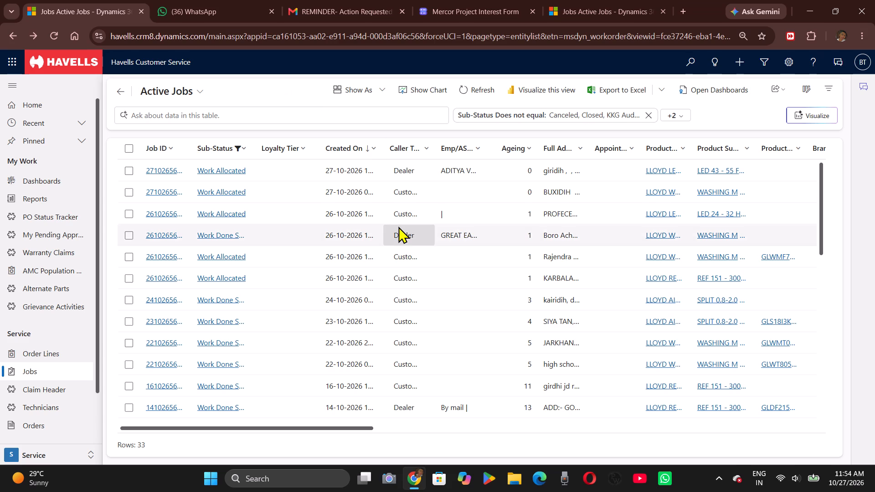
Look through the Active Jobs list from newest to oldest, checking ageing, product subcategory, serial number, nature of complaint and owner.
{"action": "scroll", "coordinate": [398, 226], "scroll_direction": "up", "scroll_amount": 1}
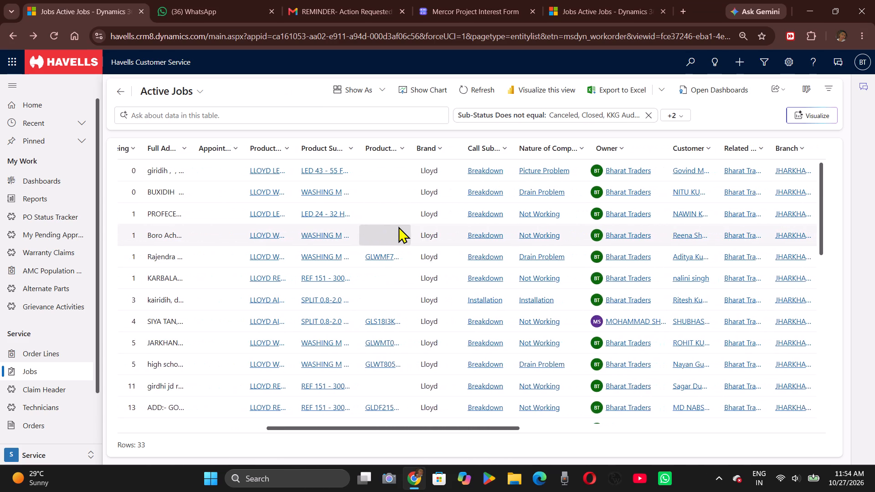
{"action": "scroll", "coordinate": [398, 226], "scroll_direction": "left", "scroll_amount": 1}
{"action": "scroll", "coordinate": [431, 230], "scroll_direction": "right", "scroll_amount": 1}
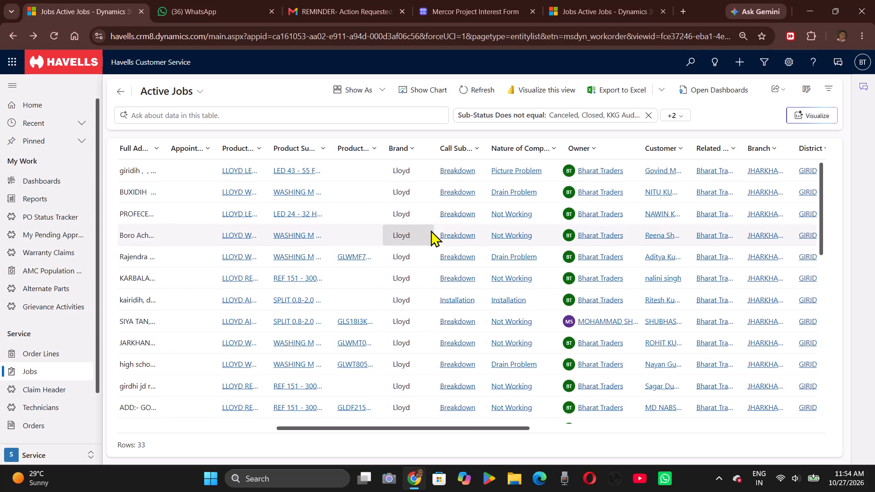
{"action": "scroll", "coordinate": [431, 230], "scroll_direction": "right", "scroll_amount": 1}
{"action": "scroll", "coordinate": [431, 230], "scroll_direction": "down", "scroll_amount": 1}
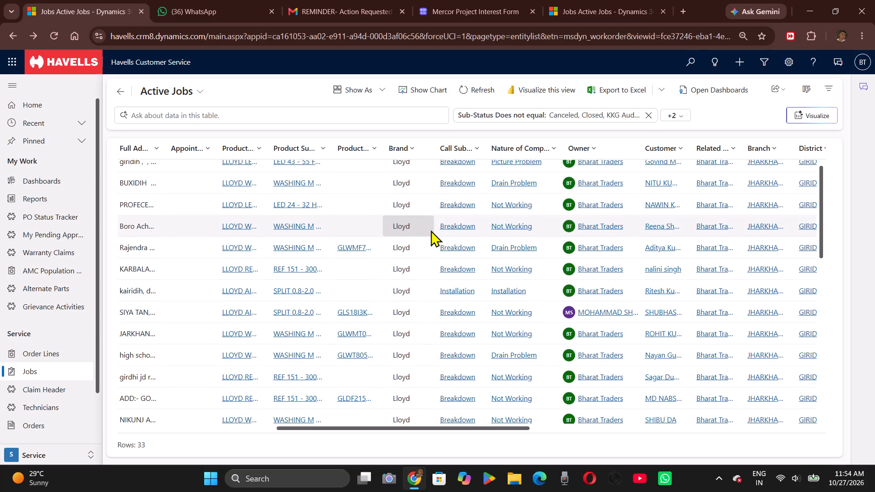
{"action": "scroll", "coordinate": [431, 230], "scroll_direction": "down", "scroll_amount": 1}
{"action": "scroll", "coordinate": [432, 269], "scroll_direction": "right", "scroll_amount": 1}
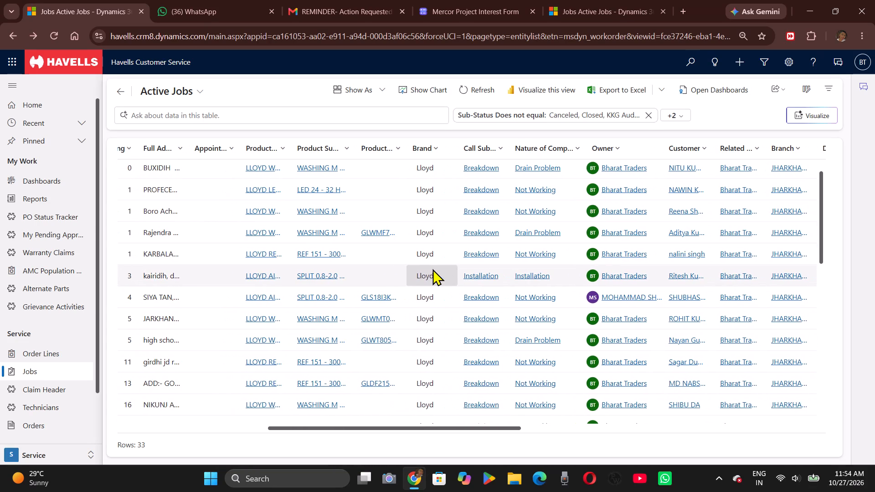
{"action": "scroll", "coordinate": [432, 269], "scroll_direction": "right", "scroll_amount": 1}
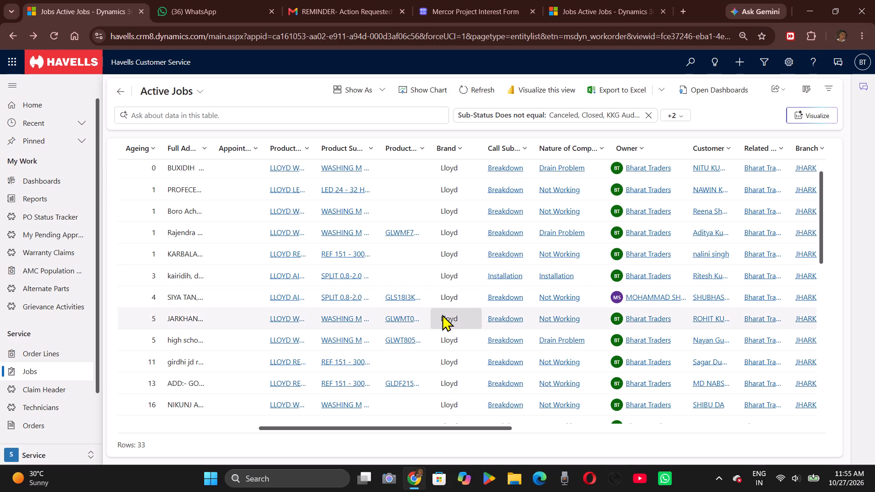
{"action": "scroll", "coordinate": [442, 314], "scroll_direction": "down", "scroll_amount": 1}
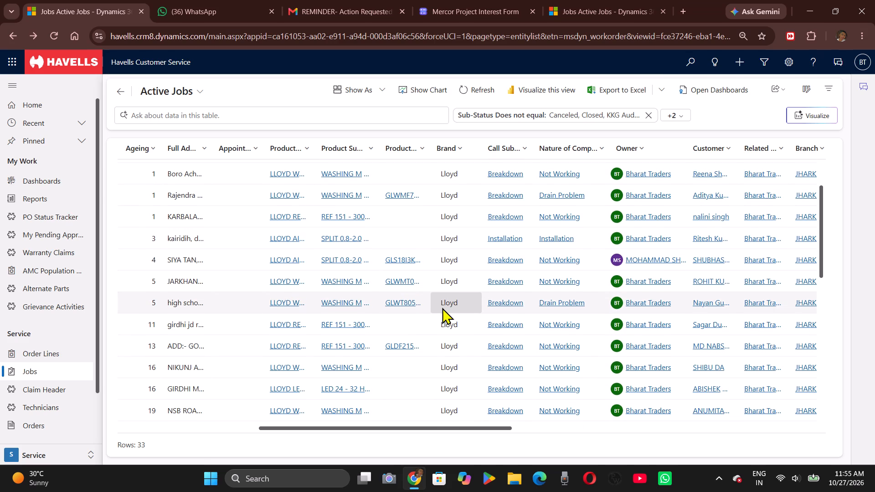
{"action": "scroll", "coordinate": [442, 307], "scroll_direction": "down", "scroll_amount": 3}
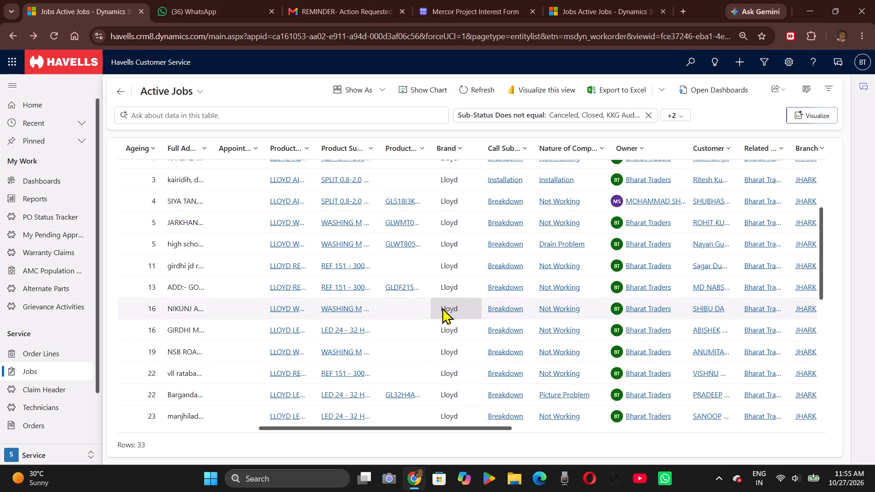
{"action": "scroll", "coordinate": [442, 307], "scroll_direction": "down", "scroll_amount": 5}
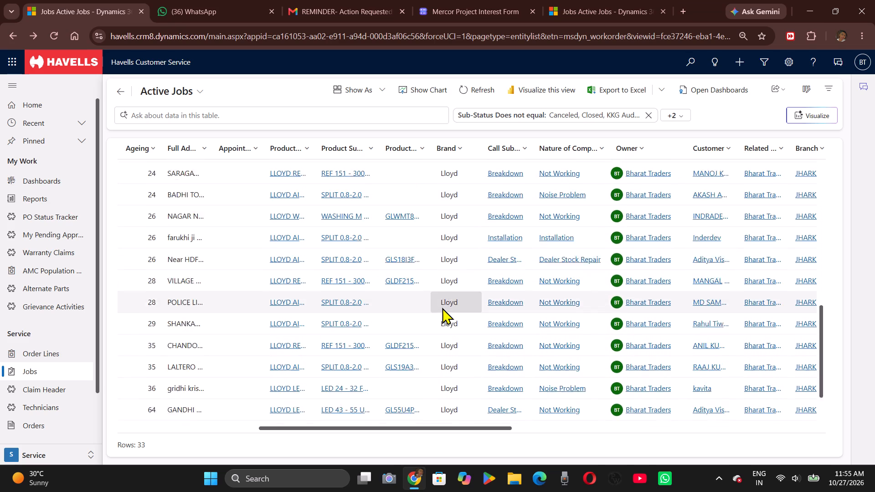
{"action": "scroll", "coordinate": [442, 307], "scroll_direction": "up", "scroll_amount": 7}
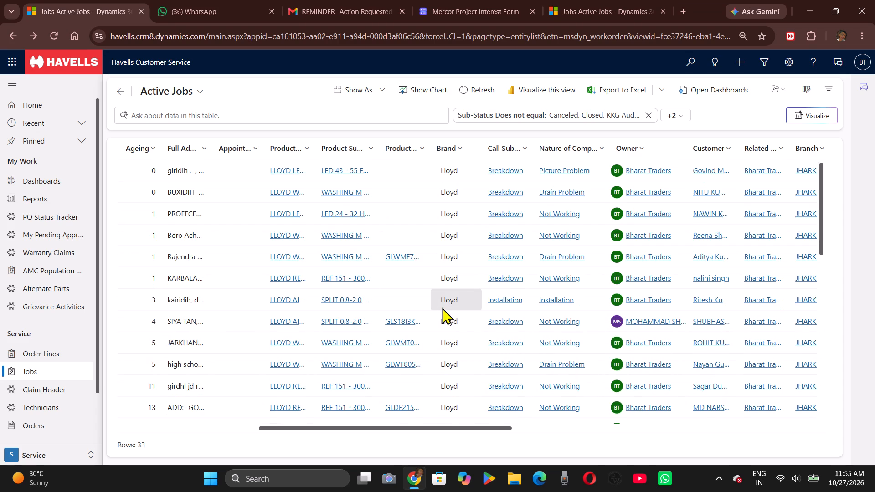
Compare the newest active jobs across their columns, from sub-status, created date and caller type to owner, branch, district and escalation.
{"action": "scroll", "coordinate": [442, 307], "scroll_direction": "right", "scroll_amount": 3}
{"action": "scroll", "coordinate": [442, 307], "scroll_direction": "left", "scroll_amount": 1}
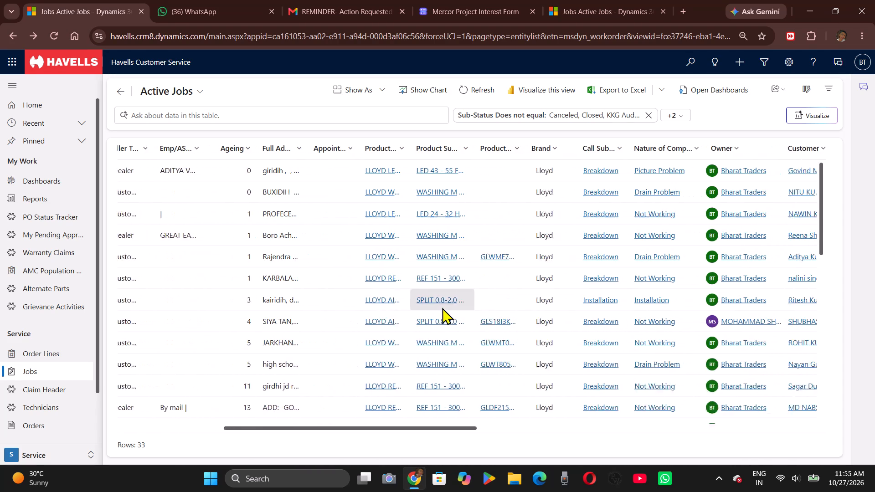
{"action": "scroll", "coordinate": [442, 307], "scroll_direction": "left", "scroll_amount": 1}
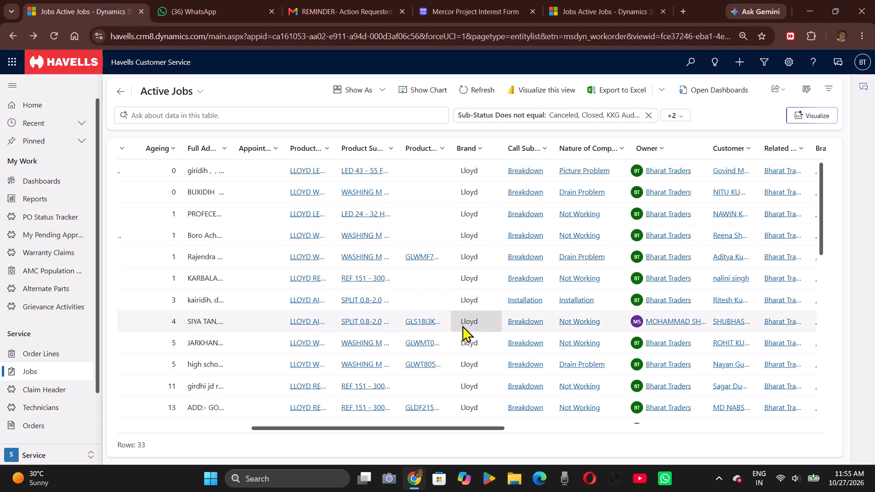
{"action": "scroll", "coordinate": [462, 325], "scroll_direction": "left", "scroll_amount": 3}
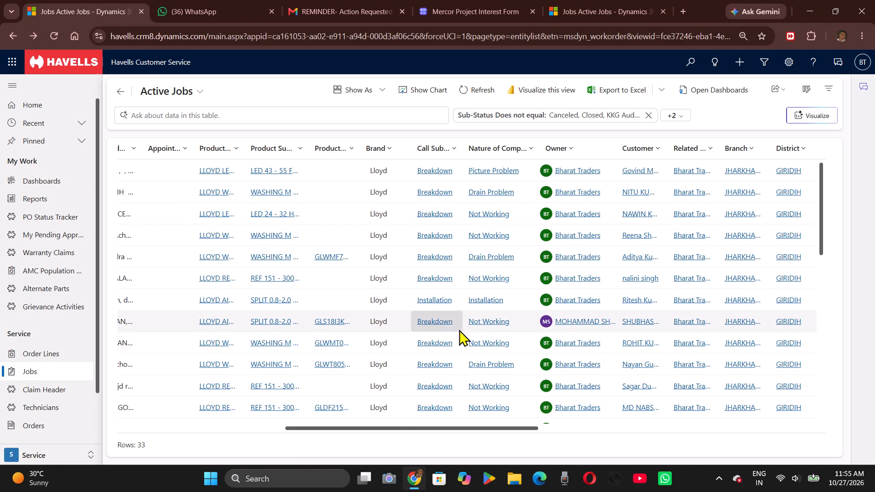
{"action": "scroll", "coordinate": [439, 340], "scroll_direction": "left", "scroll_amount": 1}
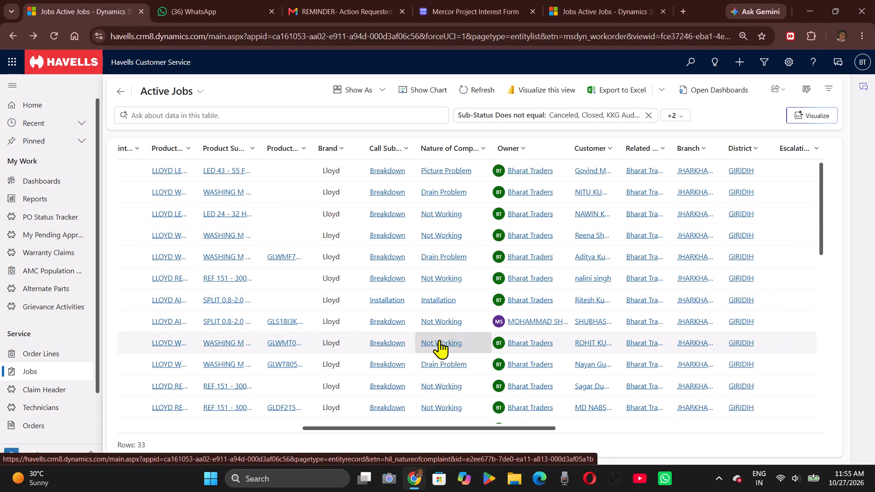
{"action": "scroll", "coordinate": [439, 340], "scroll_direction": "up", "scroll_amount": 1}
{"action": "scroll", "coordinate": [439, 340], "scroll_direction": "right", "scroll_amount": 2}
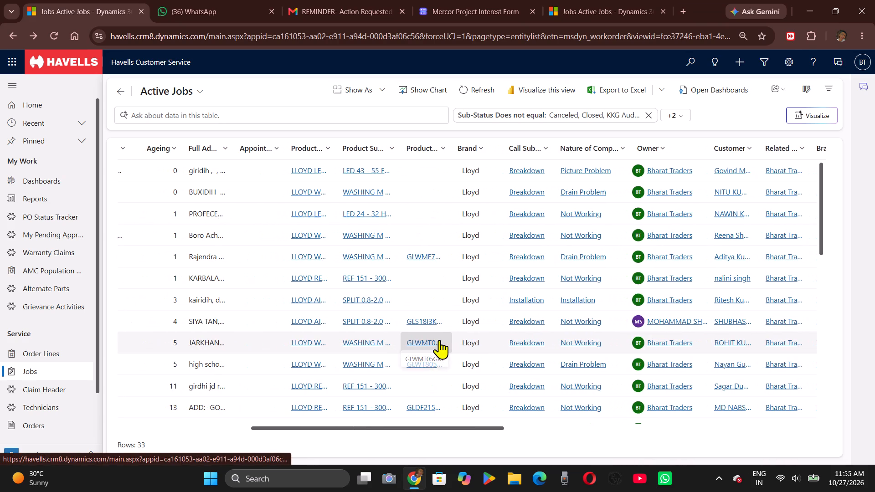
{"action": "scroll", "coordinate": [439, 340], "scroll_direction": "right", "scroll_amount": 2}
{"action": "scroll", "coordinate": [439, 340], "scroll_direction": "left", "scroll_amount": 1}
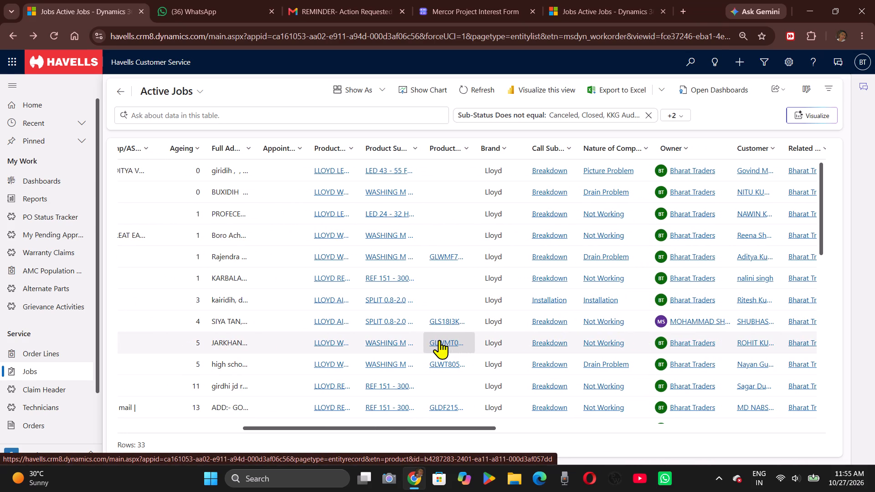
{"action": "scroll", "coordinate": [439, 340], "scroll_direction": "left", "scroll_amount": 3}
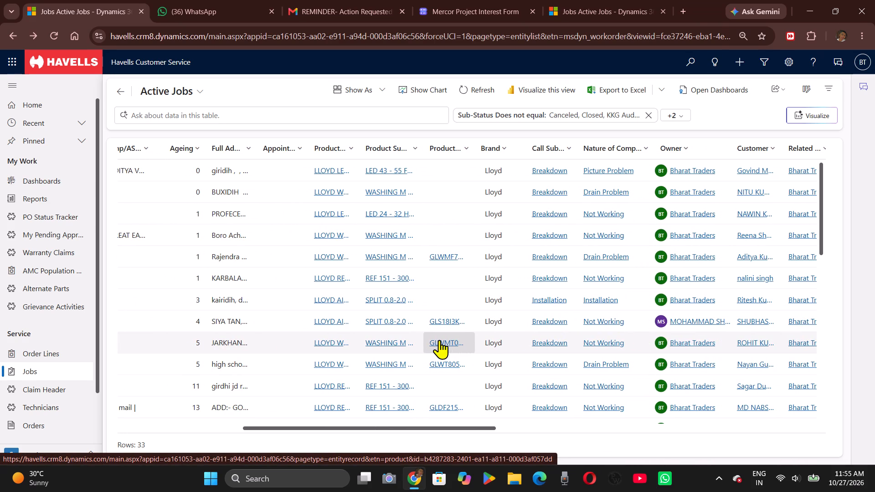
{"action": "scroll", "coordinate": [439, 340], "scroll_direction": "left", "scroll_amount": 4}
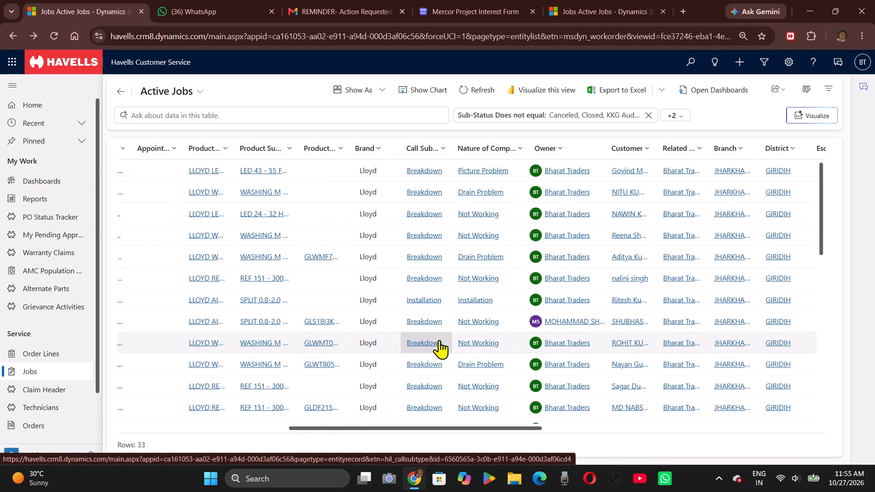
{"action": "scroll", "coordinate": [439, 340], "scroll_direction": "left", "scroll_amount": 1}
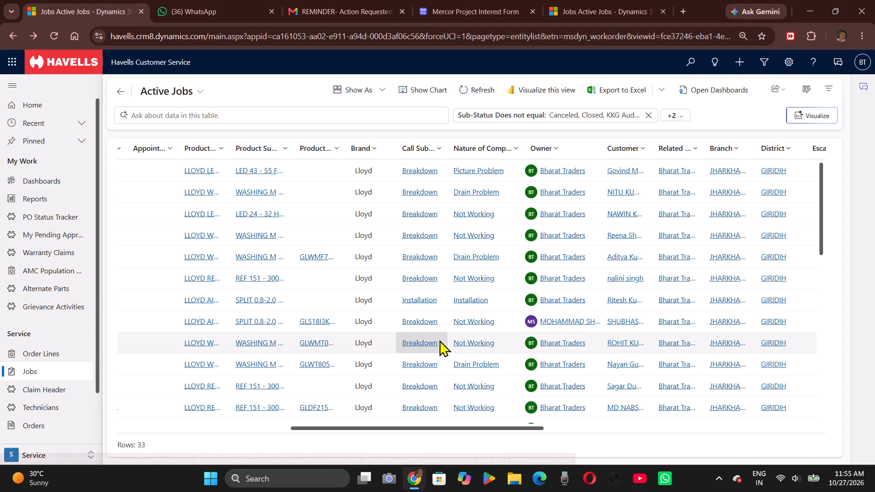
{"action": "scroll", "coordinate": [475, 364], "scroll_direction": "right", "scroll_amount": 2}
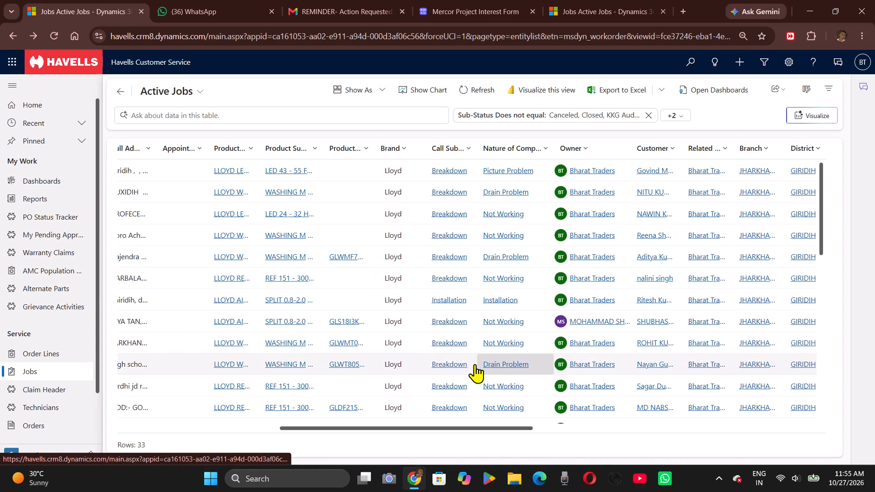
{"action": "scroll", "coordinate": [475, 364], "scroll_direction": "right", "scroll_amount": 5}
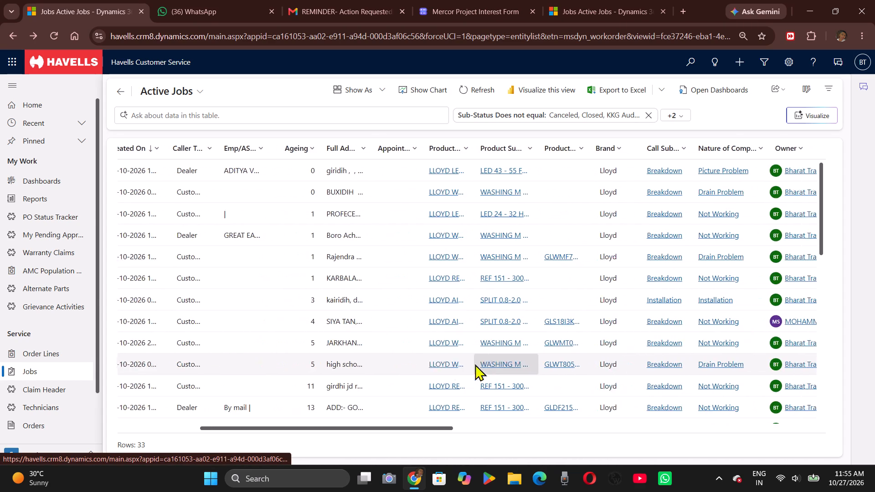
{"action": "scroll", "coordinate": [475, 364], "scroll_direction": "right", "scroll_amount": 3}
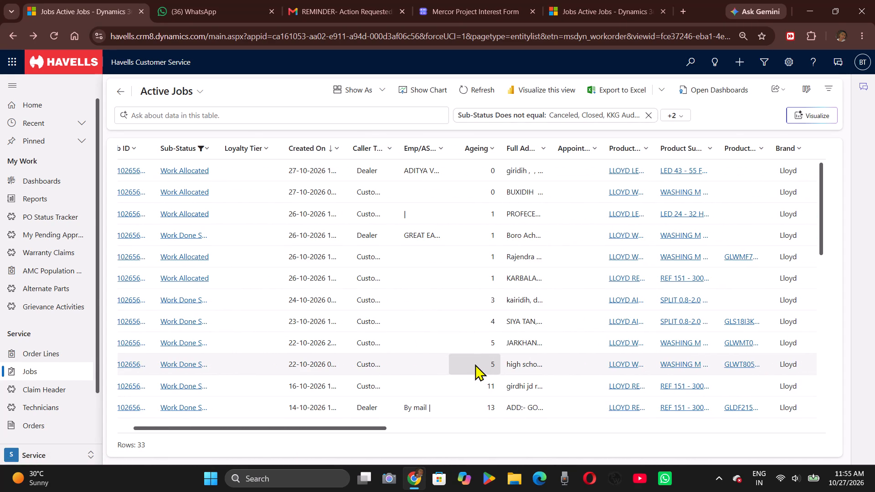
Review the older active jobs' ageing, call subtype and complaint details, and recheck the newest jobs' caller type and product columns.
{"action": "scroll", "coordinate": [475, 364], "scroll_direction": "down", "scroll_amount": 1}
{"action": "scroll", "coordinate": [475, 364], "scroll_direction": "left", "scroll_amount": 2}
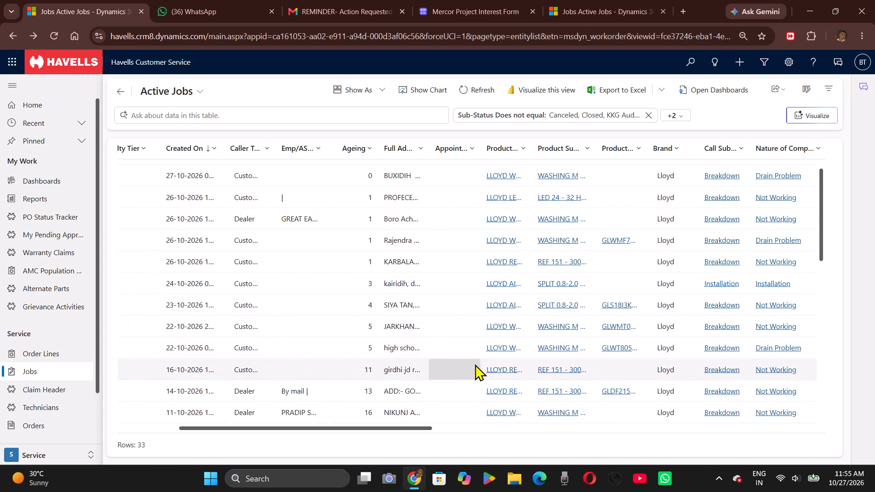
{"action": "scroll", "coordinate": [475, 364], "scroll_direction": "left", "scroll_amount": 4}
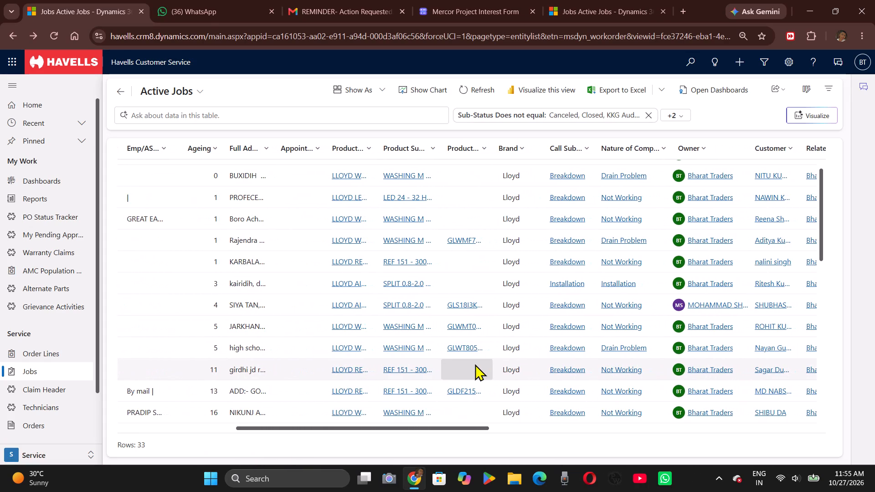
{"action": "scroll", "coordinate": [475, 364], "scroll_direction": "left", "scroll_amount": 2}
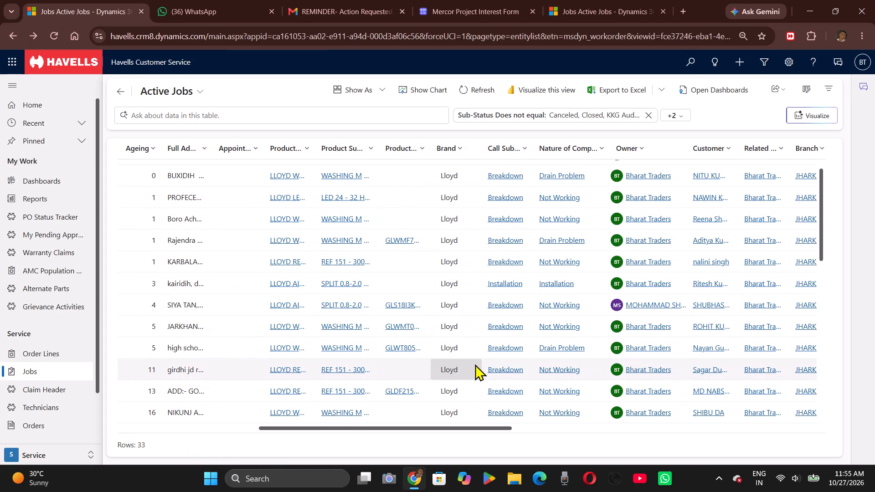
{"action": "scroll", "coordinate": [475, 364], "scroll_direction": "down", "scroll_amount": 2}
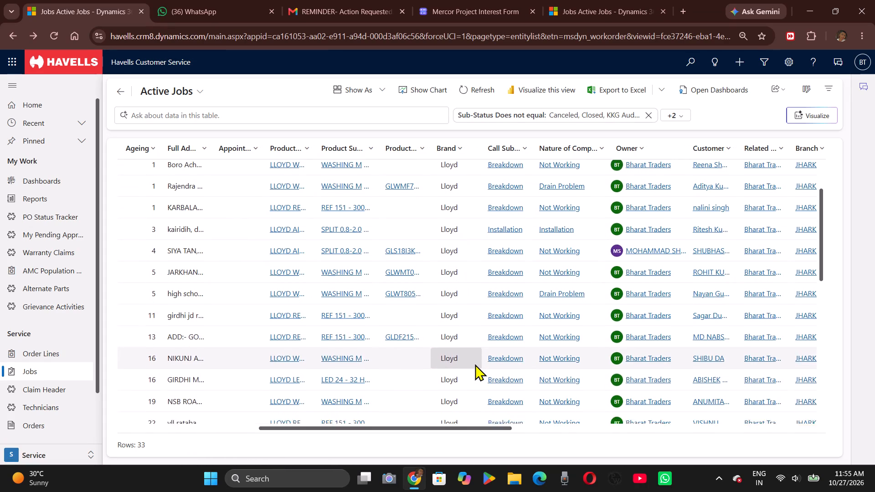
{"action": "scroll", "coordinate": [475, 364], "scroll_direction": "down", "scroll_amount": 5}
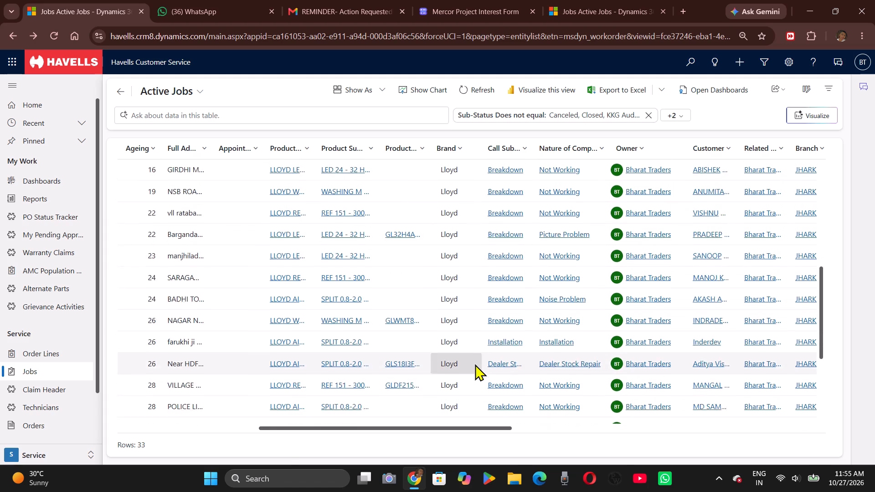
{"action": "scroll", "coordinate": [499, 194], "scroll_direction": "down", "scroll_amount": 2}
{"action": "scroll", "coordinate": [499, 194], "scroll_direction": "up", "scroll_amount": 8}
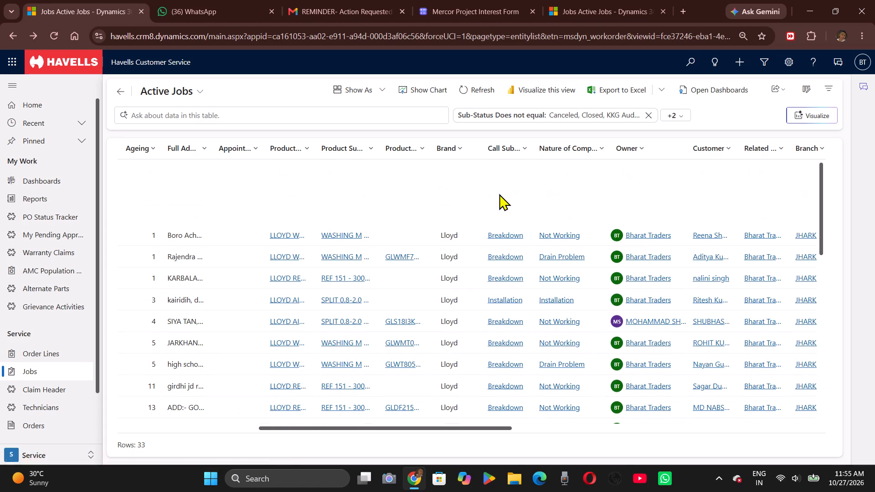
{"action": "scroll", "coordinate": [499, 194], "scroll_direction": "up", "scroll_amount": 1}
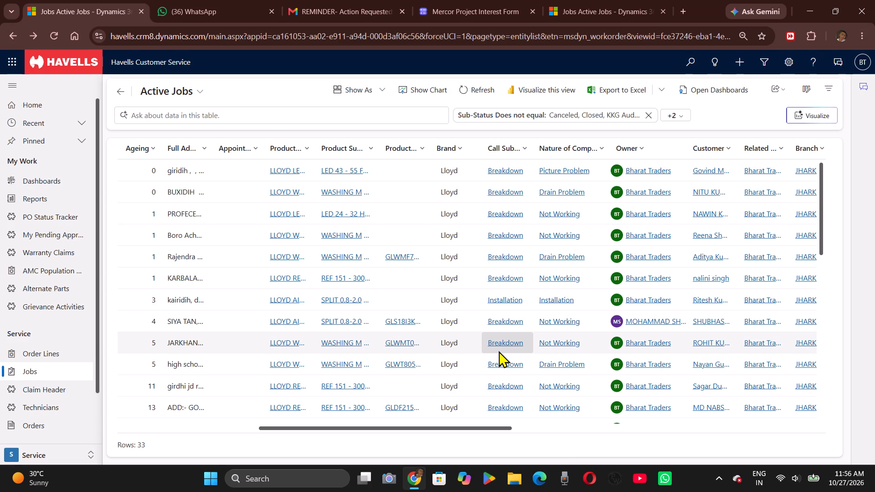
{"action": "scroll", "coordinate": [503, 369], "scroll_direction": "right", "scroll_amount": 1}
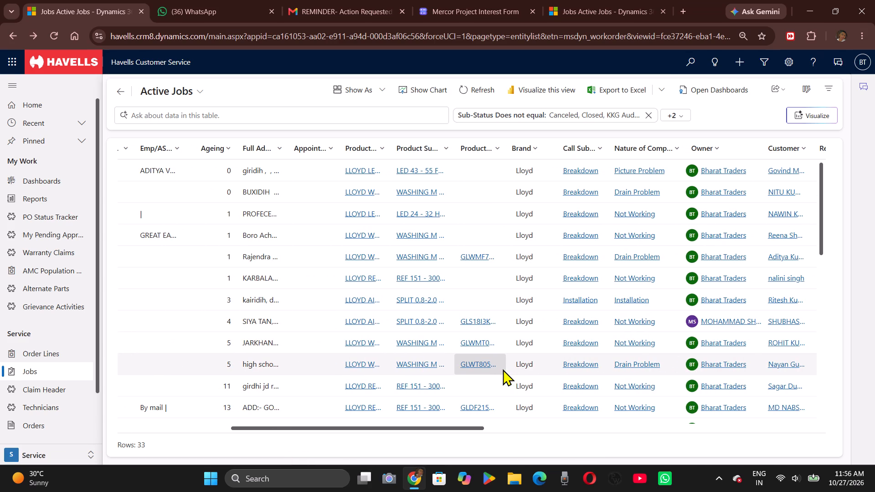
{"action": "scroll", "coordinate": [432, 371], "scroll_direction": "up", "scroll_amount": 1}
{"action": "scroll", "coordinate": [432, 371], "scroll_direction": "right", "scroll_amount": 1}
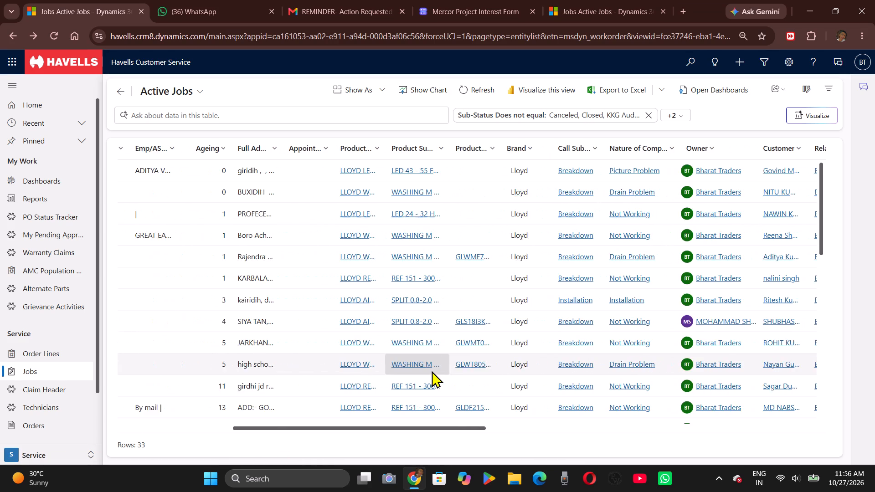
{"action": "scroll", "coordinate": [432, 371], "scroll_direction": "right", "scroll_amount": 1}
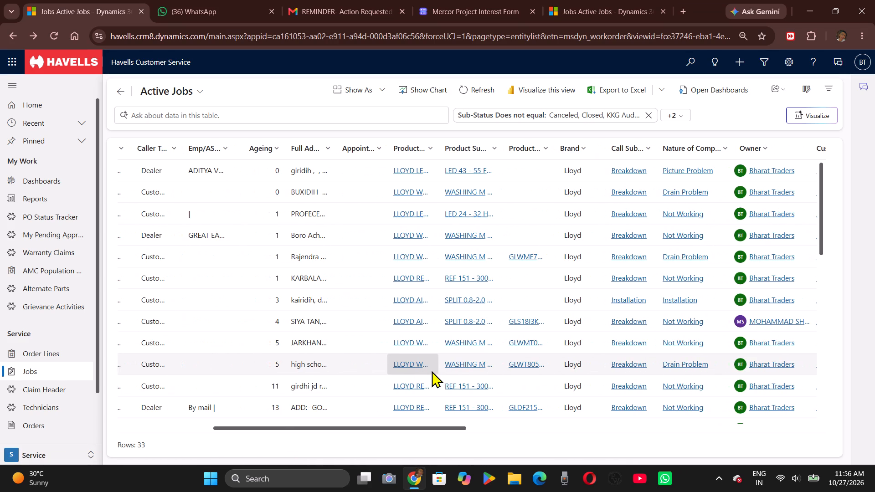
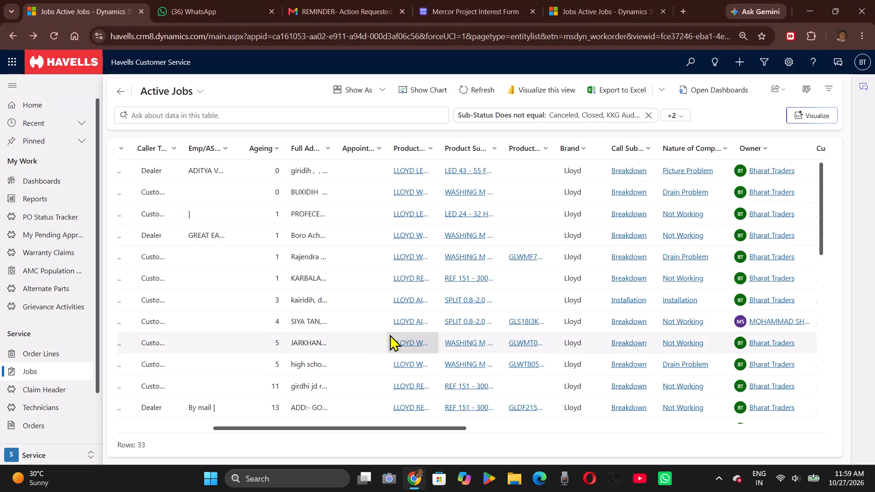
Open the four-day-old Lloyd split air conditioner Not Working job and start a new job incident for it.
{"action": "triple_click", "coordinate": [360, 320]}
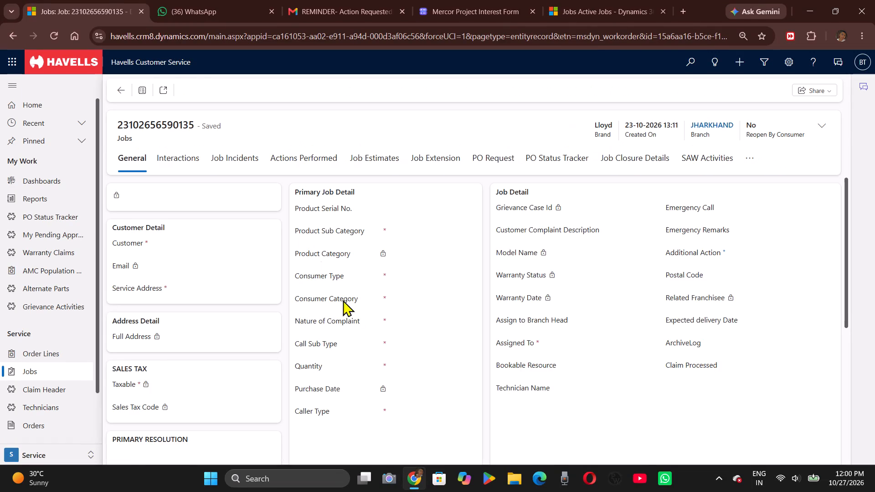
{"action": "left_click", "coordinate": [240, 157]}
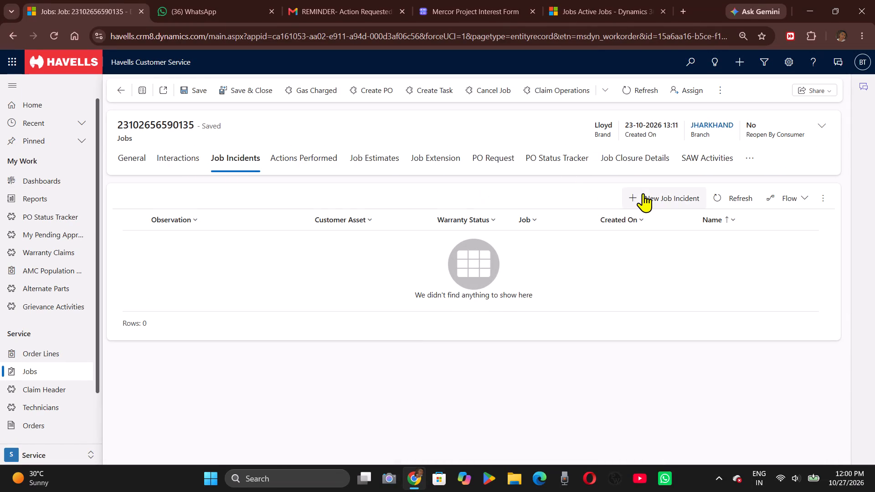
{"action": "left_click", "coordinate": [643, 193]}
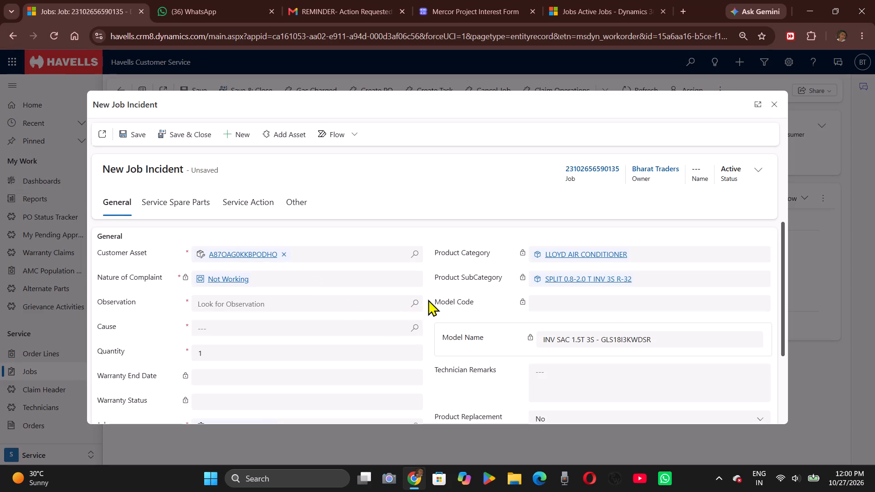
Set the new job incident's observation to BLOWER MOTOR DEFECTIVE.
{"action": "left_click", "coordinate": [415, 303]}
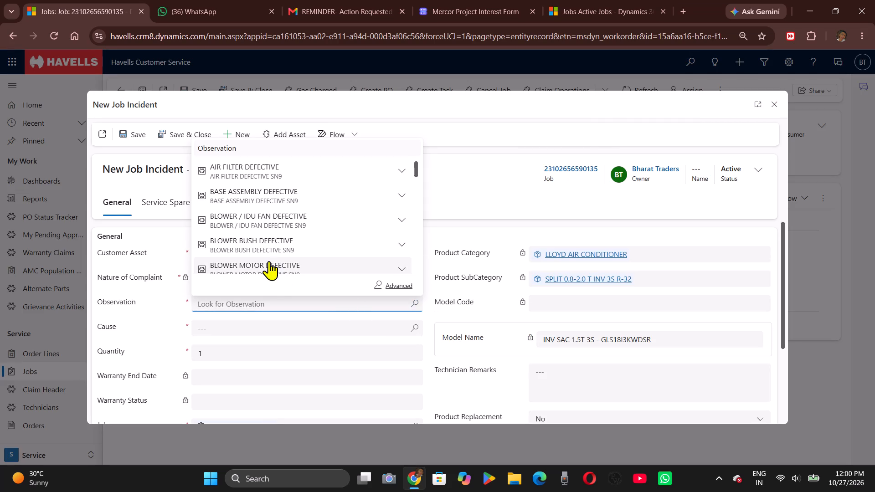
{"action": "scroll", "coordinate": [269, 261], "scroll_direction": "down", "scroll_amount": 1}
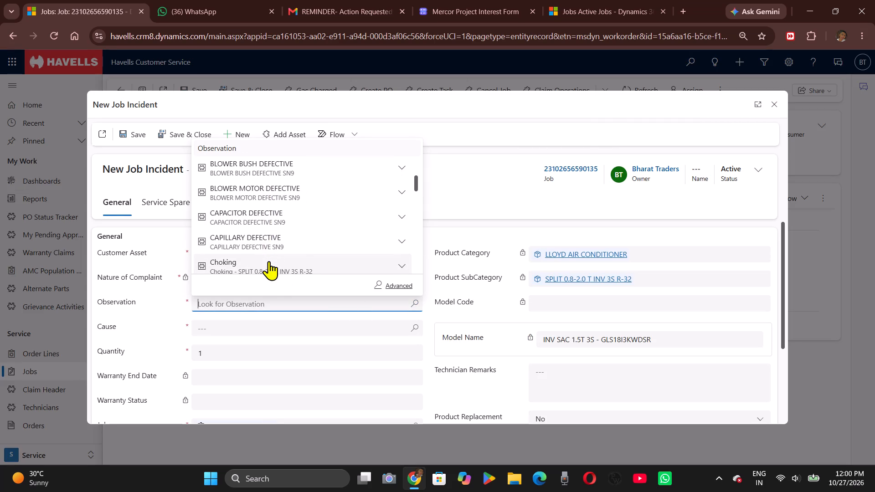
{"action": "scroll", "coordinate": [263, 248], "scroll_direction": "down", "scroll_amount": 1}
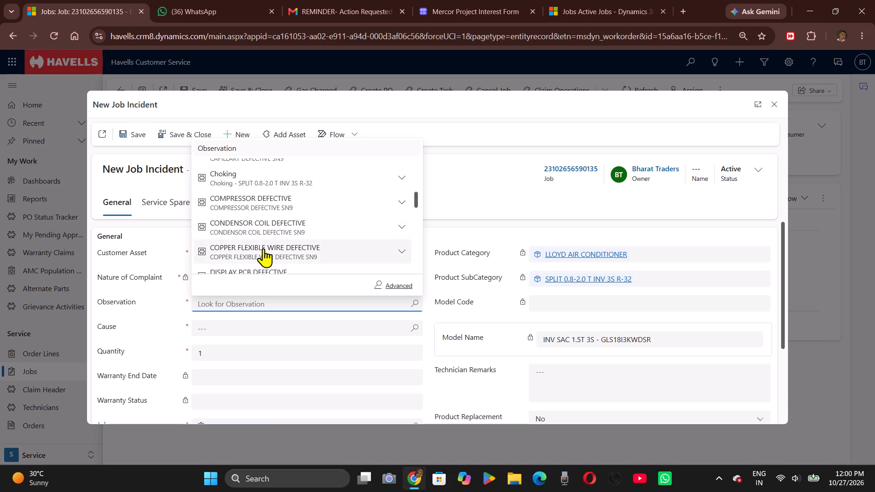
{"action": "scroll", "coordinate": [263, 248], "scroll_direction": "down", "scroll_amount": 3}
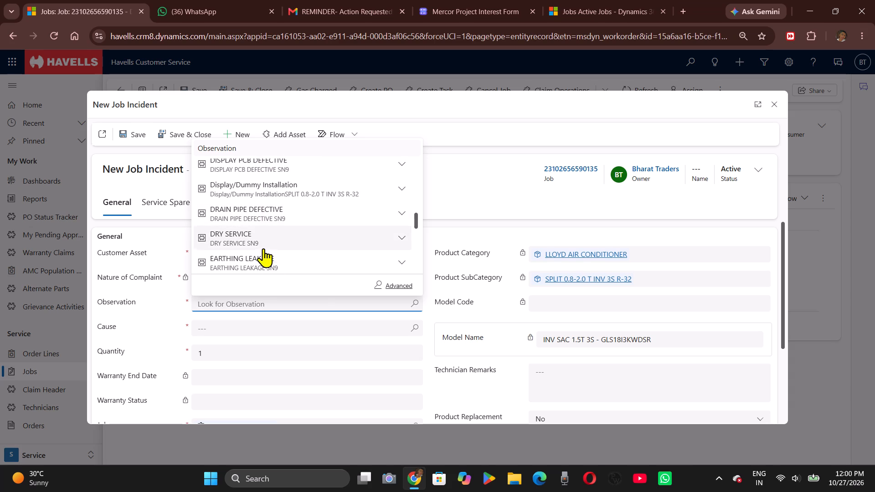
{"action": "scroll", "coordinate": [263, 248], "scroll_direction": "down", "scroll_amount": 2}
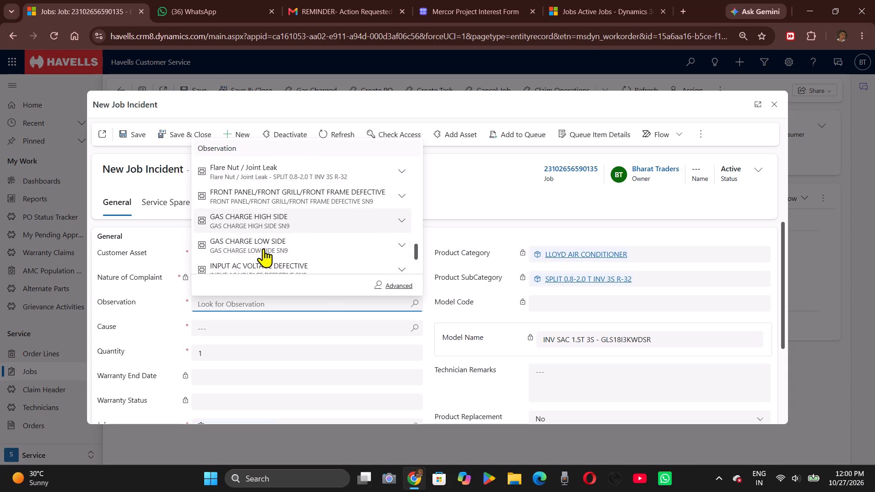
{"action": "scroll", "coordinate": [263, 248], "scroll_direction": "down", "scroll_amount": 1}
{"action": "scroll", "coordinate": [263, 248], "scroll_direction": "up", "scroll_amount": 3}
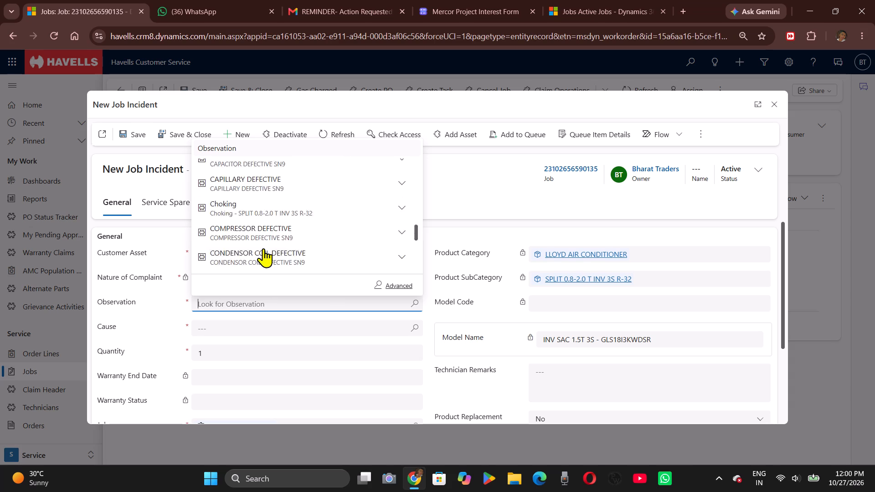
{"action": "scroll", "coordinate": [263, 248], "scroll_direction": "up", "scroll_amount": 1}
{"action": "scroll", "coordinate": [278, 220], "scroll_direction": "down", "scroll_amount": 1}
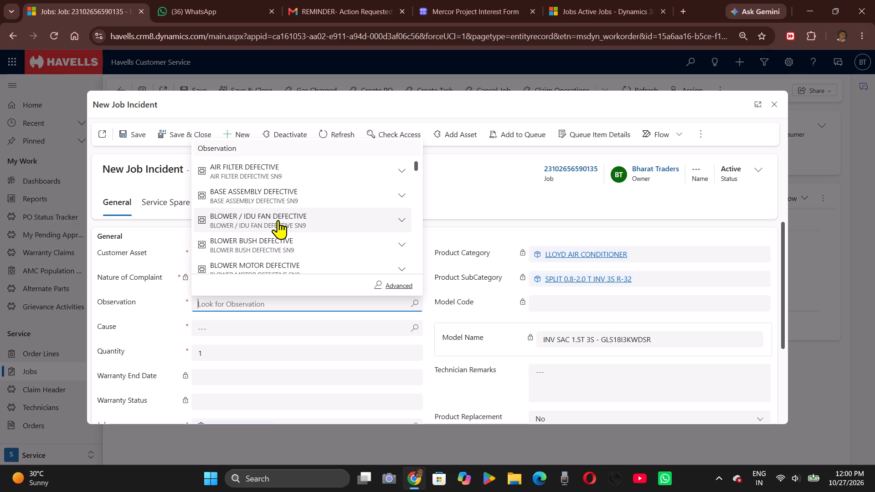
{"action": "scroll", "coordinate": [278, 220], "scroll_direction": "down", "scroll_amount": 1}
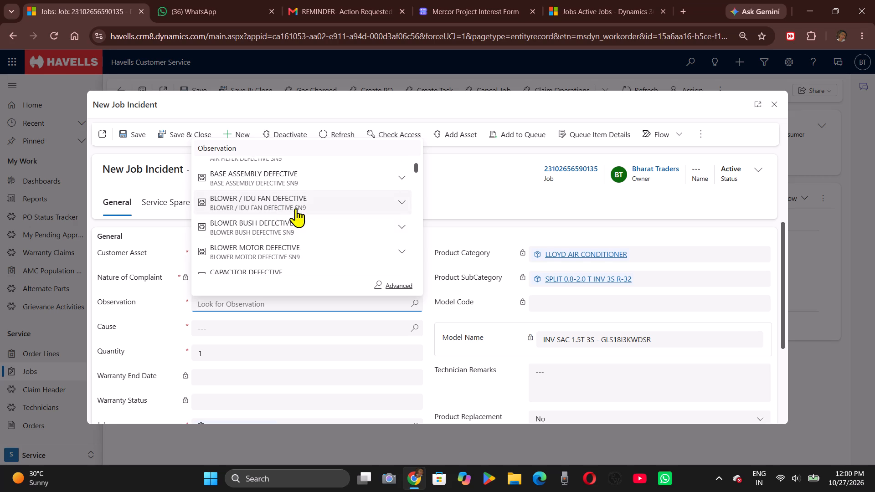
{"action": "scroll", "coordinate": [290, 246], "scroll_direction": "down", "scroll_amount": 1}
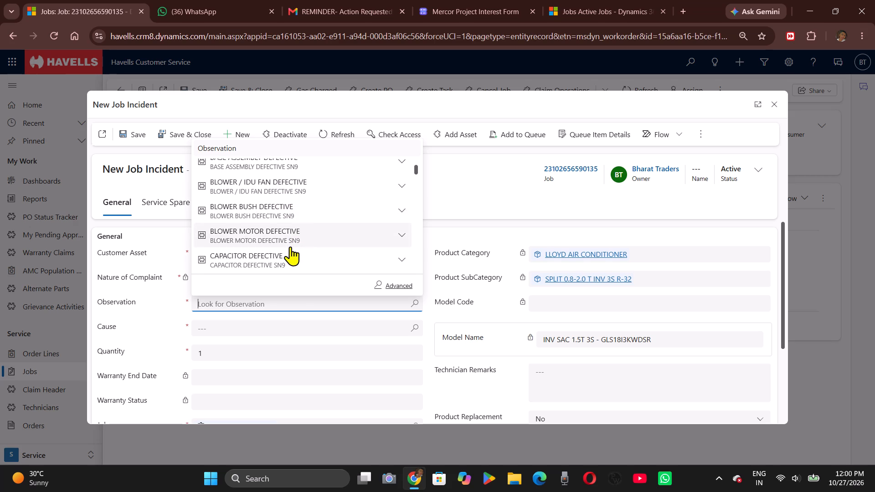
{"action": "left_click", "coordinate": [282, 242]}
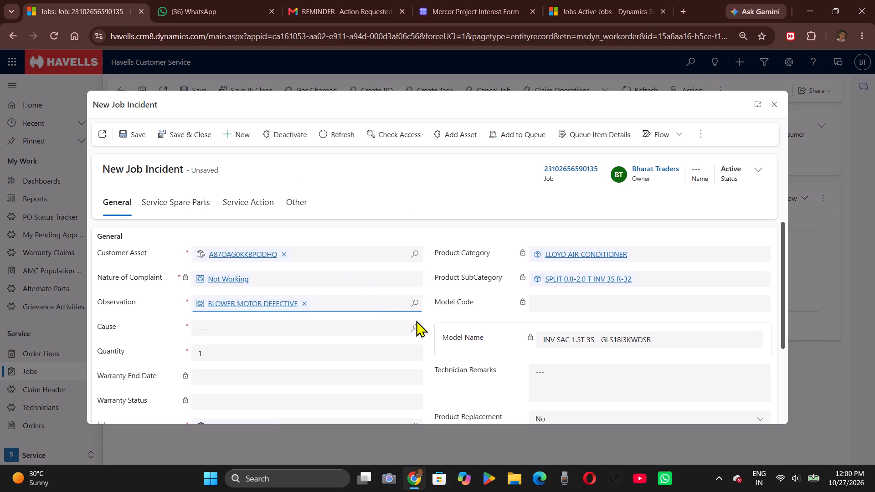
Set the incident's cause to BURNT, save the incident and close it.
{"action": "left_click", "coordinate": [416, 328]}
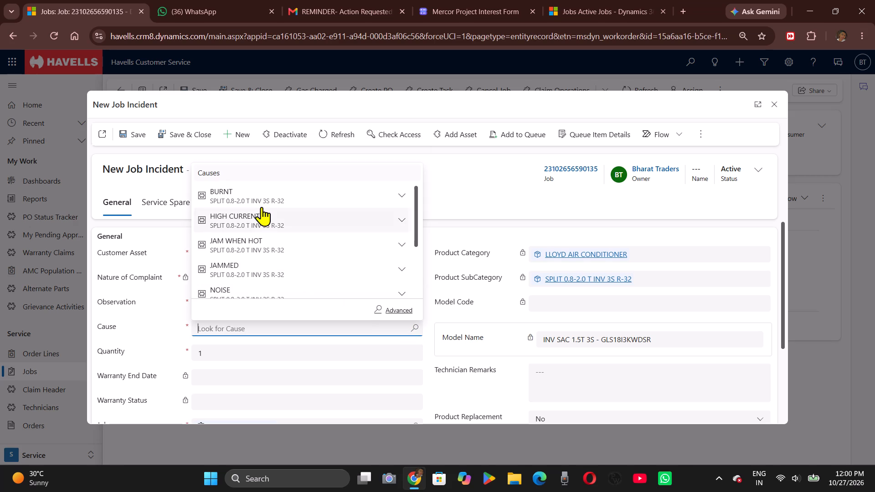
{"action": "left_click", "coordinate": [262, 200]}
{"action": "left_click", "coordinate": [131, 132]}
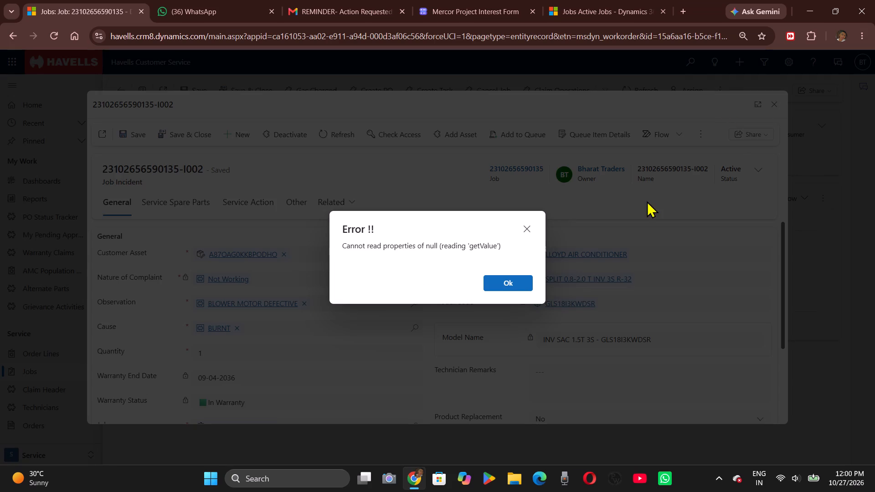
{"action": "left_click", "coordinate": [509, 284]}
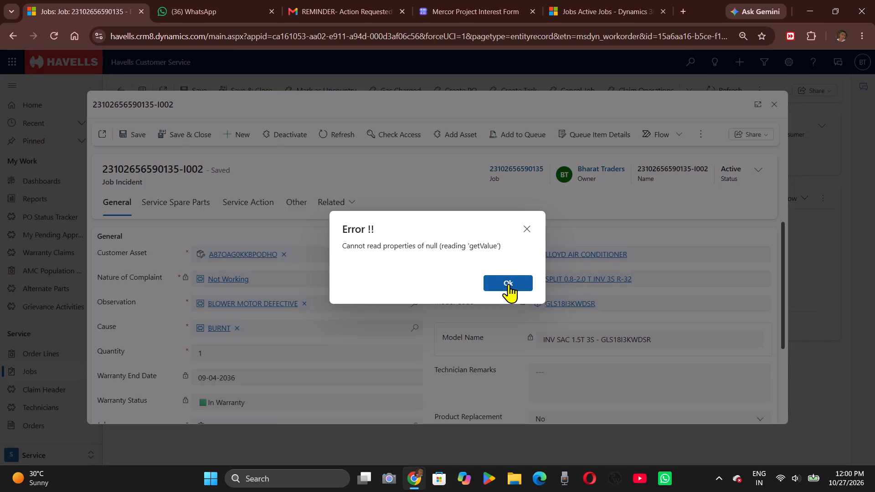
{"action": "double_click", "coordinate": [509, 284]}
{"action": "left_click_drag", "start_coordinate": [768, 113], "coordinate": [779, 95]}
{"action": "left_click", "coordinate": [521, 282]}
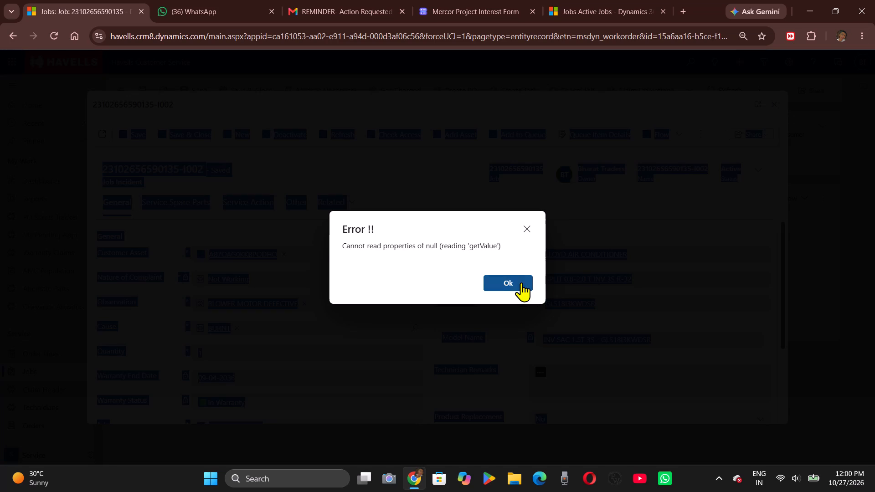
{"action": "left_click", "coordinate": [521, 282]}
{"action": "left_click", "coordinate": [521, 282]}
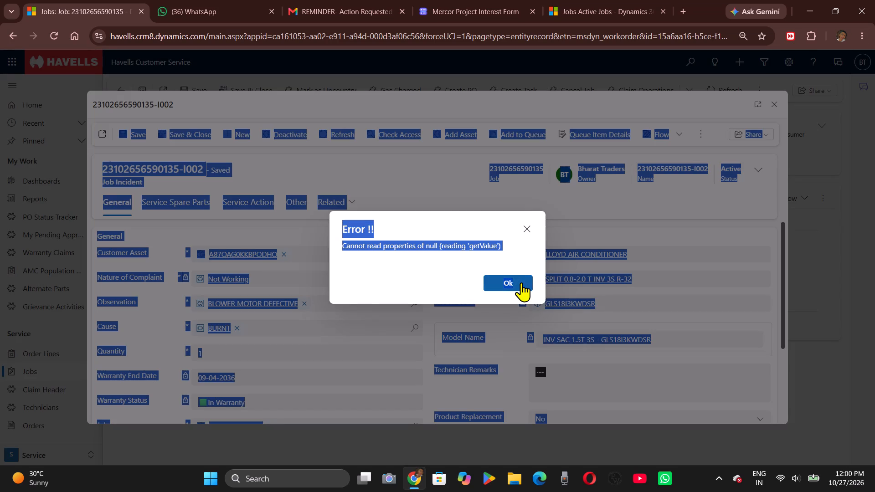
{"action": "left_click", "coordinate": [521, 282]}
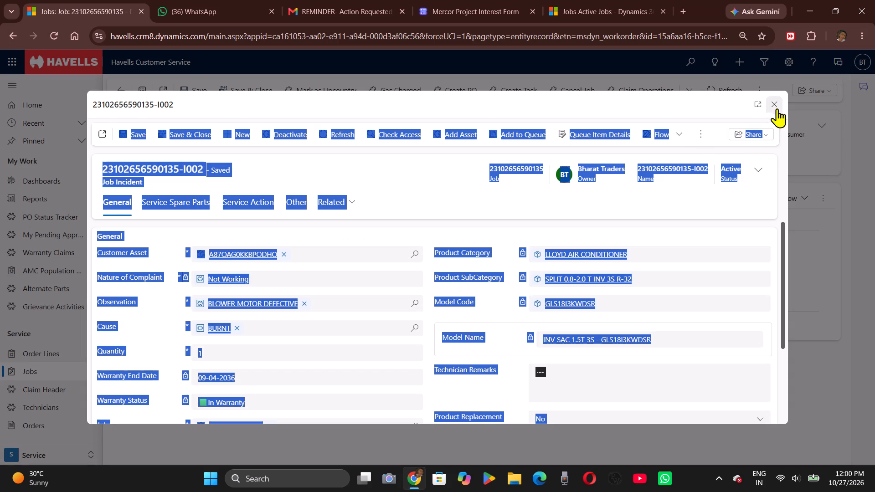
{"action": "left_click", "coordinate": [777, 107]}
Return to the job's general details and refresh the job record.
{"action": "scroll", "coordinate": [344, 252], "scroll_direction": "up", "scroll_amount": 1}
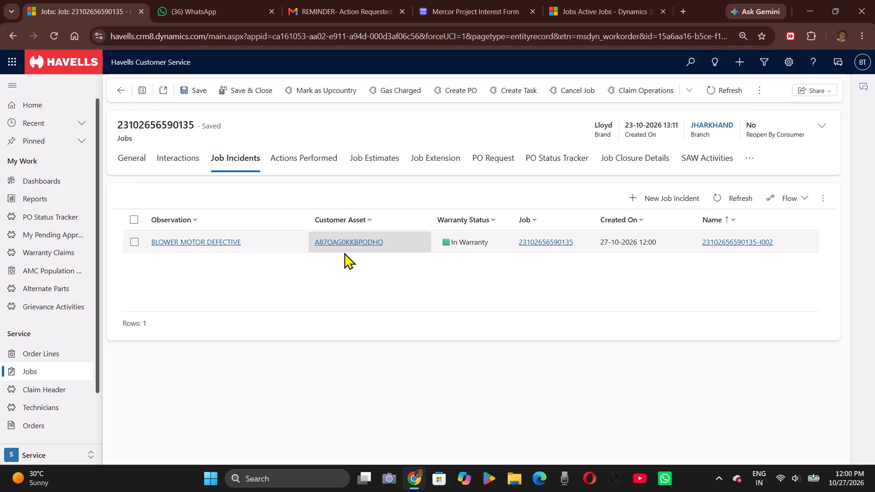
{"action": "left_click", "coordinate": [135, 168]}
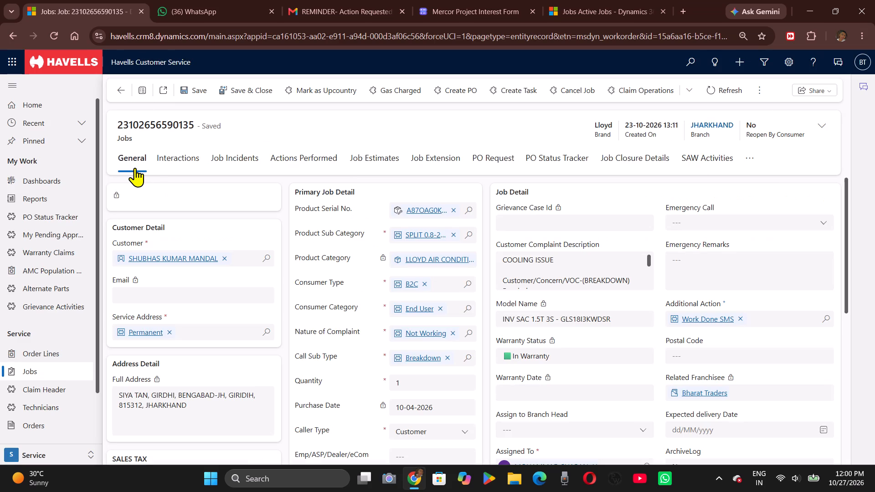
{"action": "left_click", "coordinate": [719, 92]}
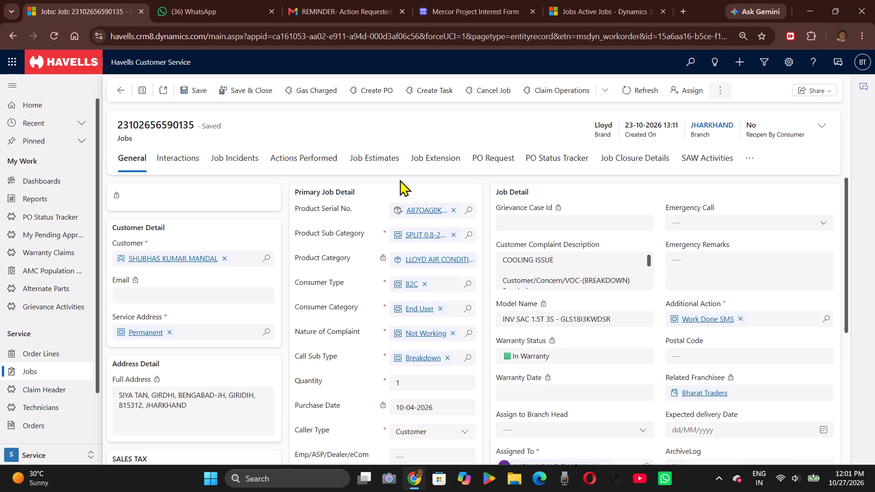
Reopen the BLOWER MOTOR DEFECTIVE incident from the job's incidents and go to its service spare parts.
{"action": "left_click", "coordinate": [257, 159]}
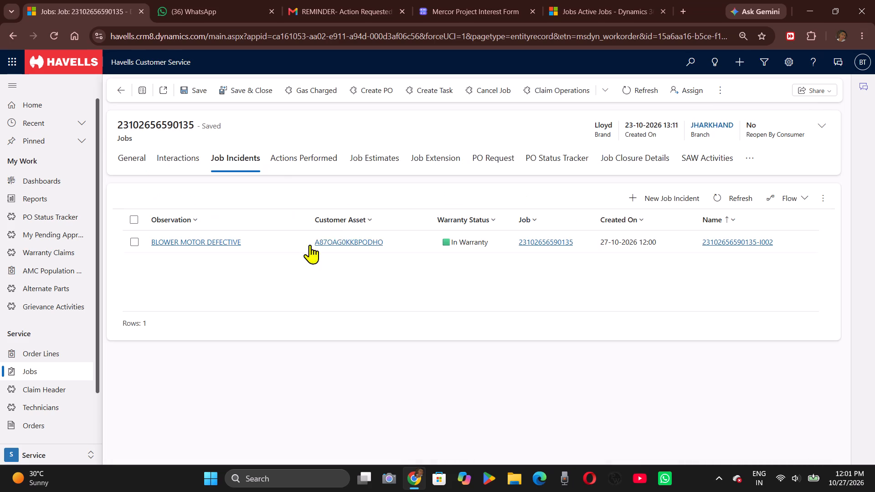
{"action": "triple_click", "coordinate": [288, 248]}
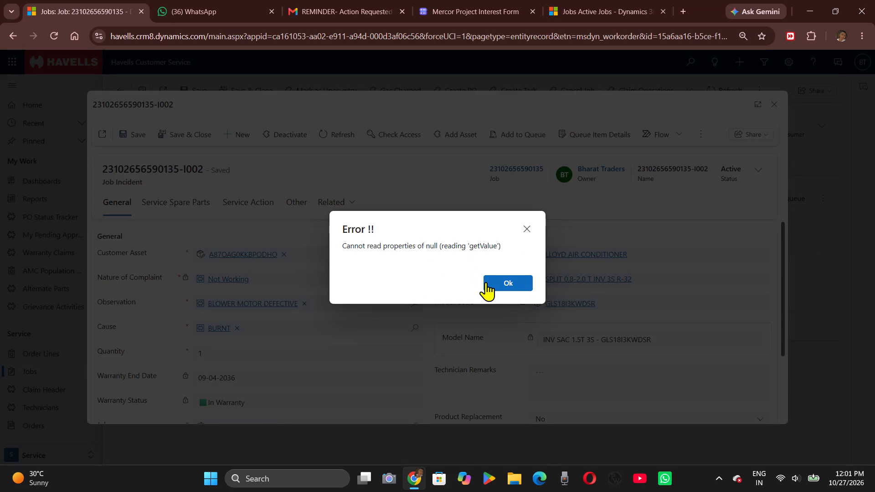
{"action": "left_click", "coordinate": [486, 282]}
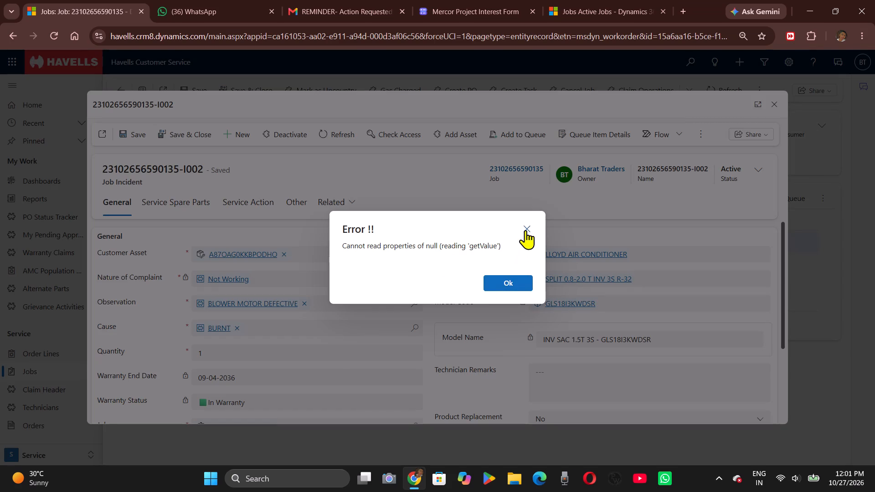
{"action": "left_click", "coordinate": [525, 230]}
{"action": "left_click", "coordinate": [191, 200]}
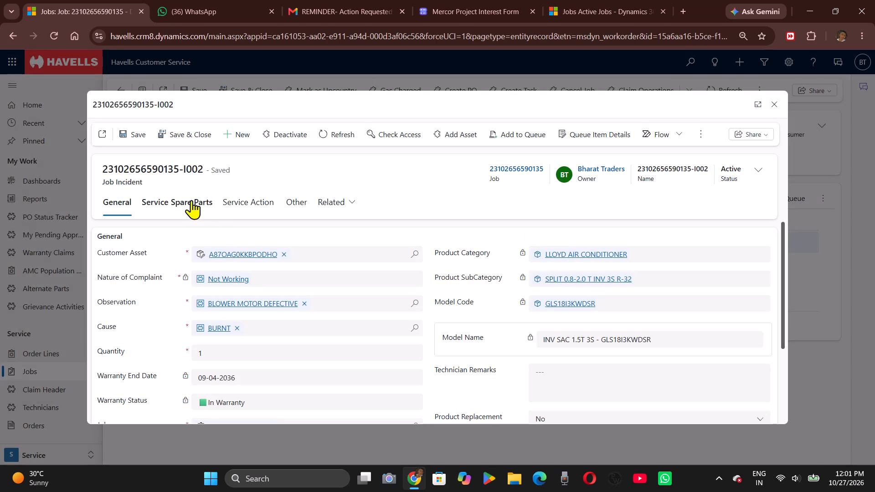
{"action": "left_click", "coordinate": [502, 277]}
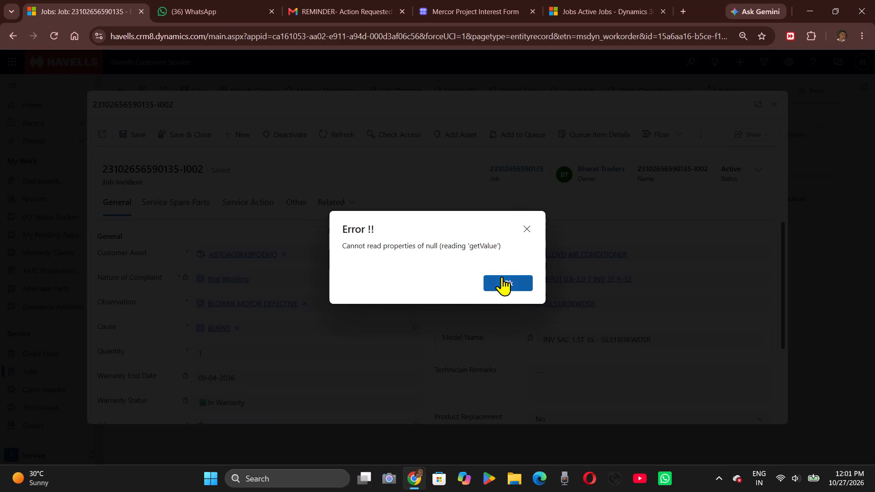
{"action": "left_click", "coordinate": [533, 227]}
{"action": "left_click", "coordinate": [533, 227]}
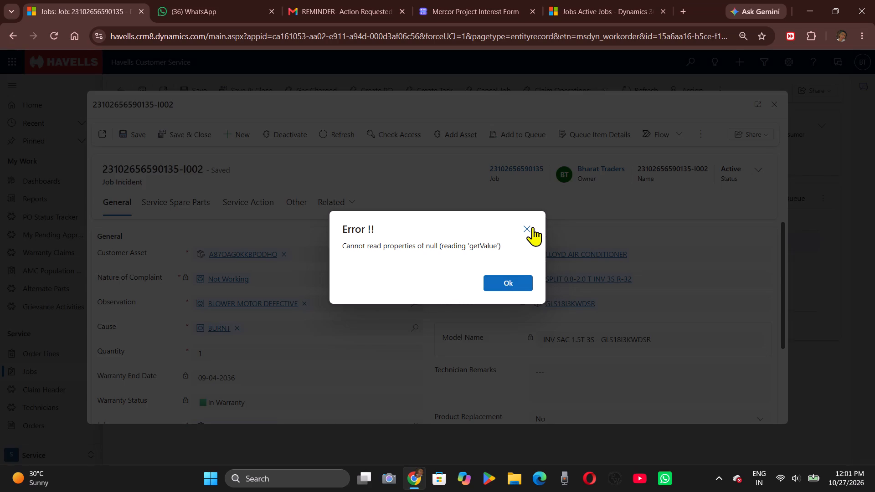
{"action": "left_click", "coordinate": [533, 227]}
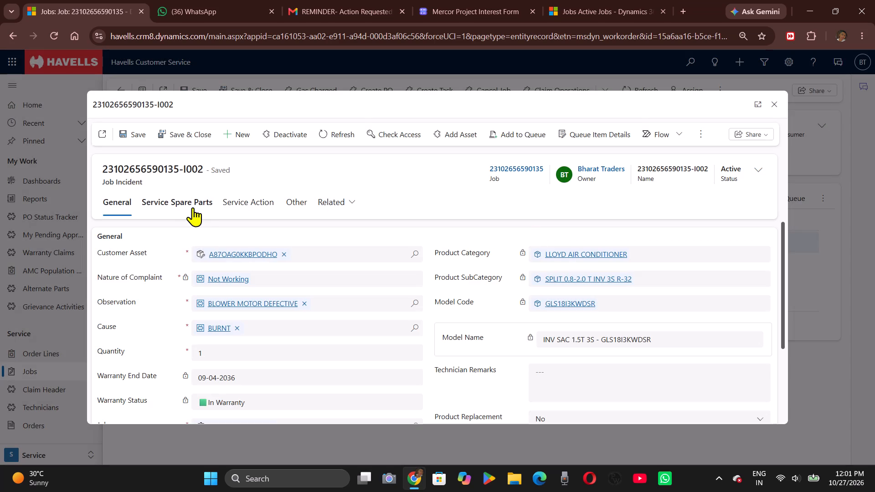
{"action": "left_click", "coordinate": [193, 207]}
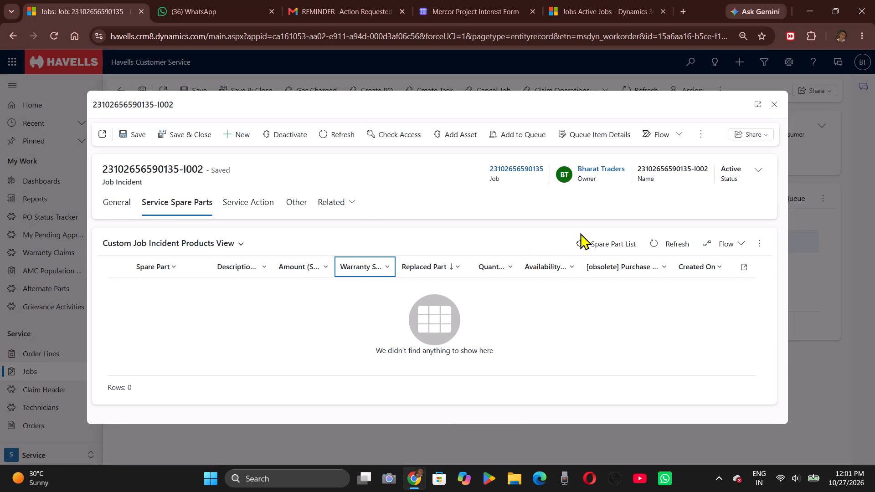
{"action": "left_click", "coordinate": [527, 228]}
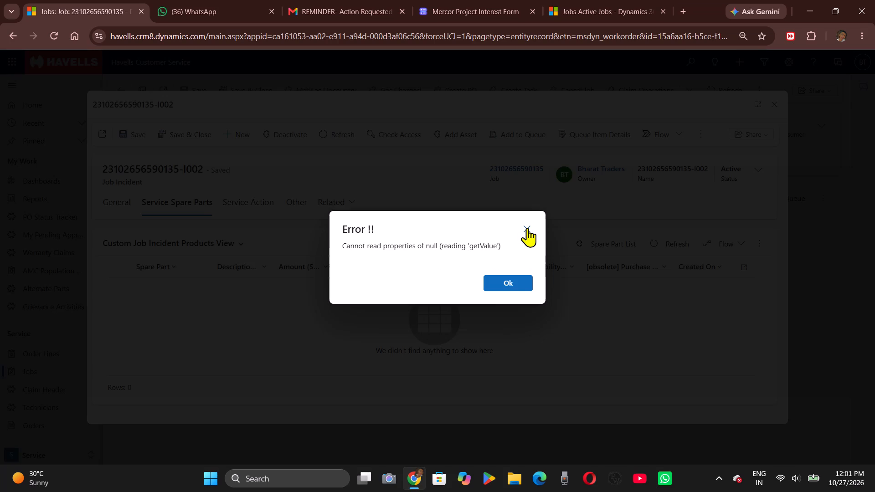
{"action": "left_click", "coordinate": [527, 228]}
{"action": "left_click", "coordinate": [527, 228]}
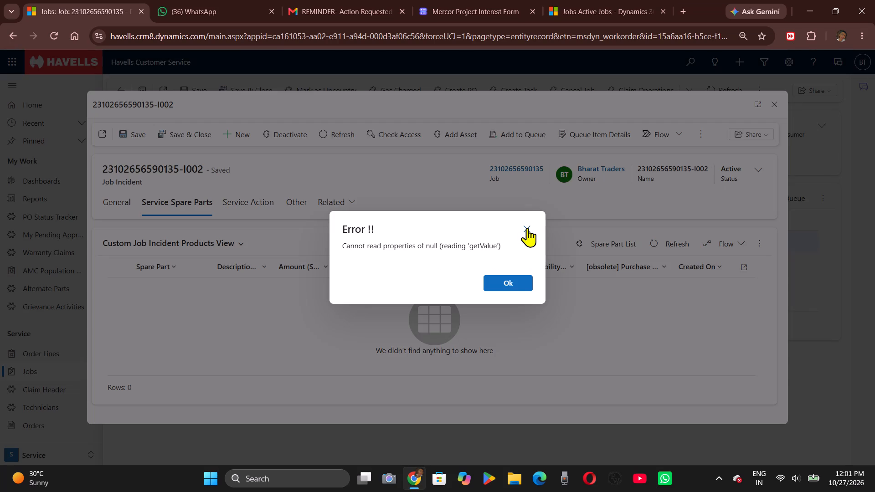
{"action": "left_click", "coordinate": [527, 228]}
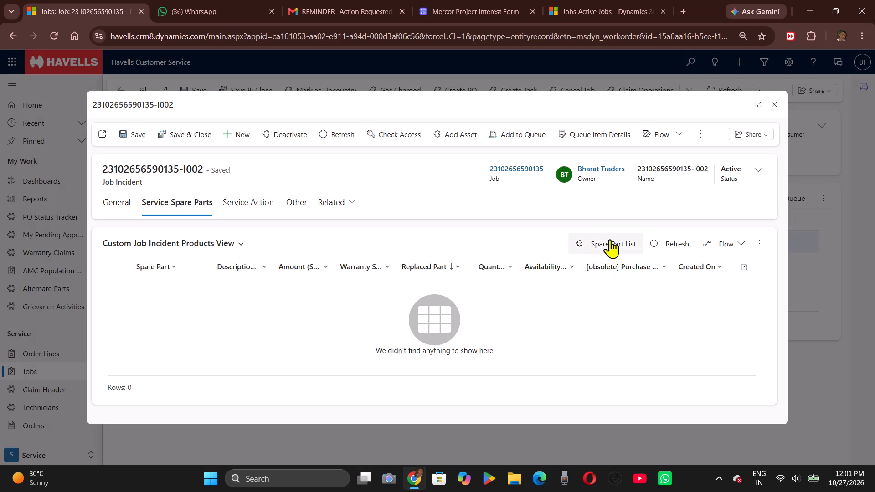
Add one GSCELOIX0076 AC SPARE IDU MOTOR BLDC 18K NIDEC to the incident's spare part list and save the list.
{"action": "left_click", "coordinate": [610, 239]}
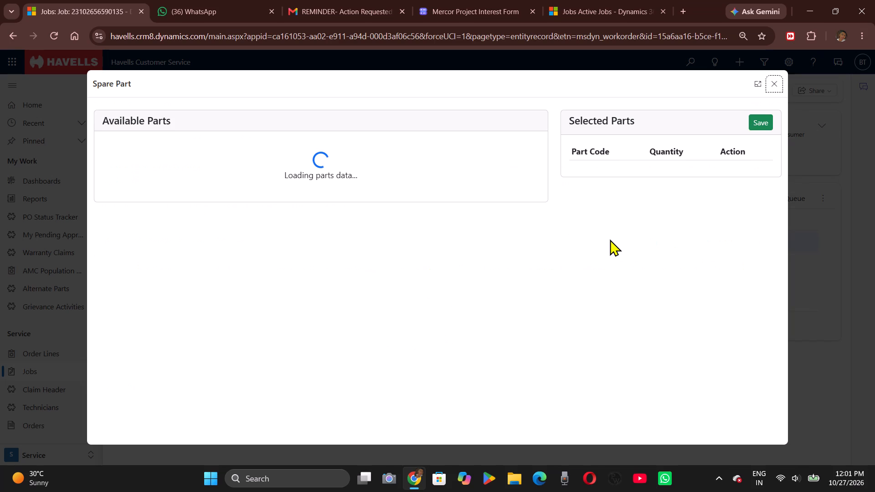
{"action": "left_click", "coordinate": [453, 153]}
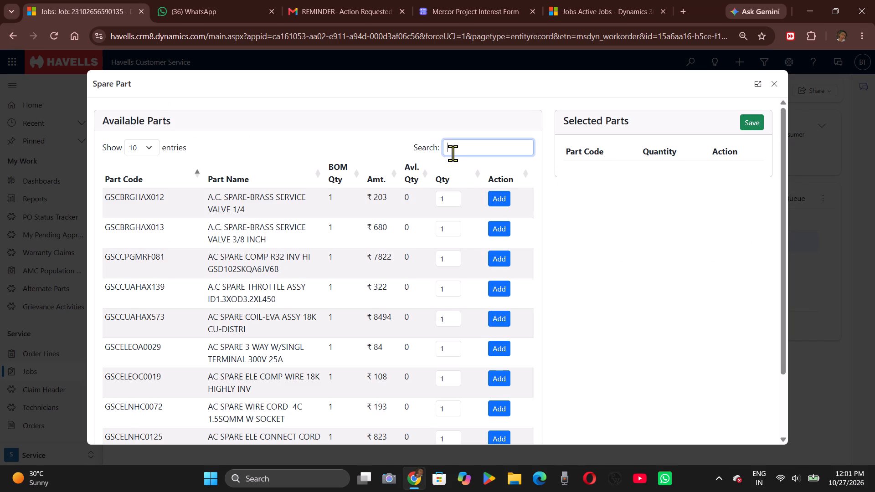
{"action": "type", "text": "mot"}
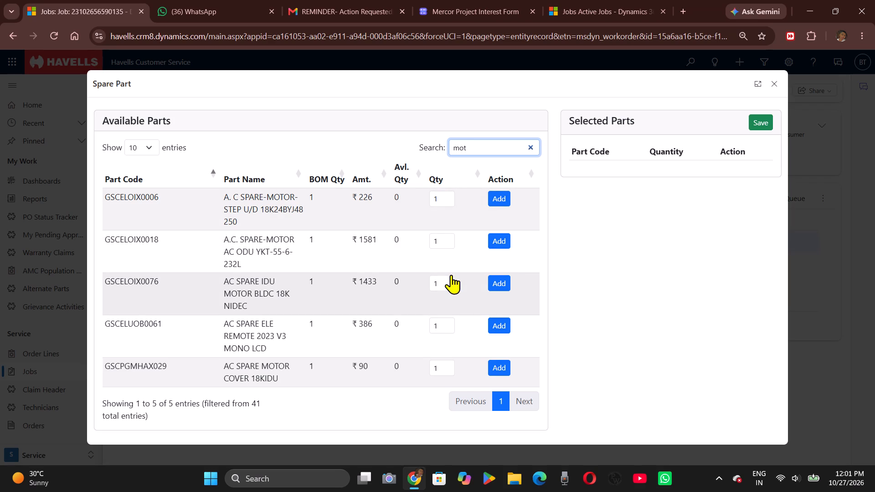
{"action": "key", "text": "BackSpace"}
{"action": "key", "text": "BackSpace"}
{"action": "key", "text": "BackSpace"}
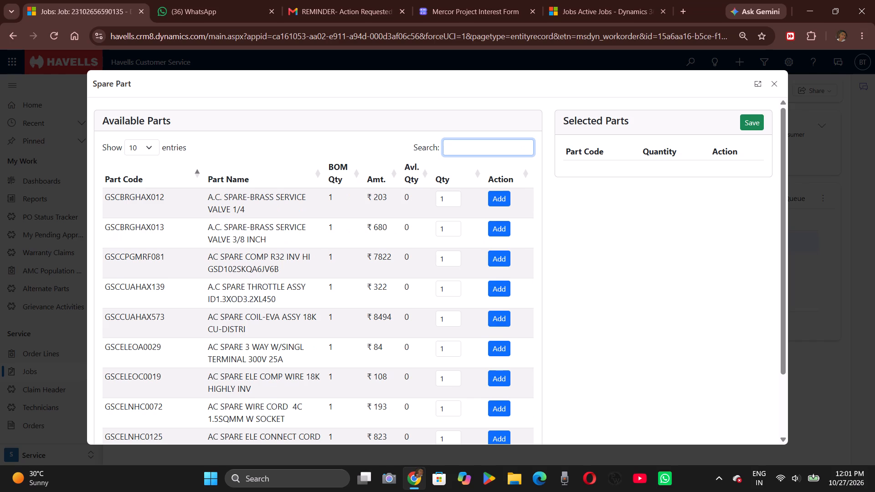
{"action": "type", "text": "idu"}
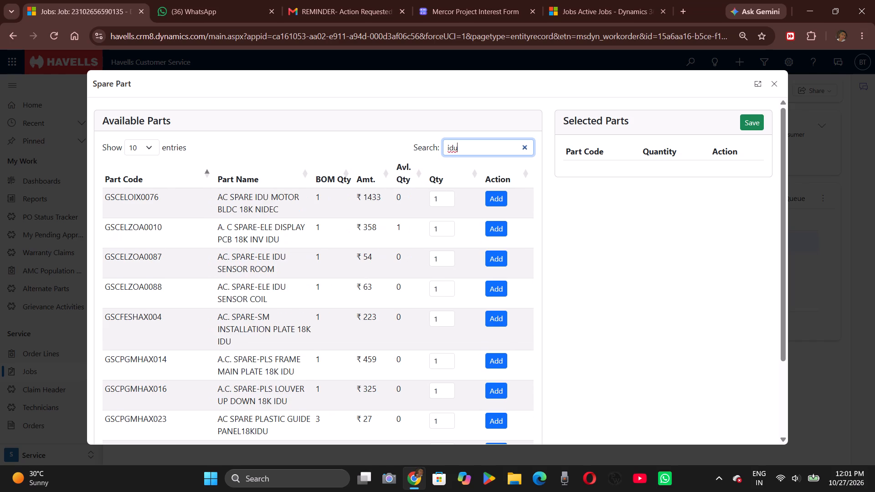
{"action": "left_click", "coordinate": [491, 197]}
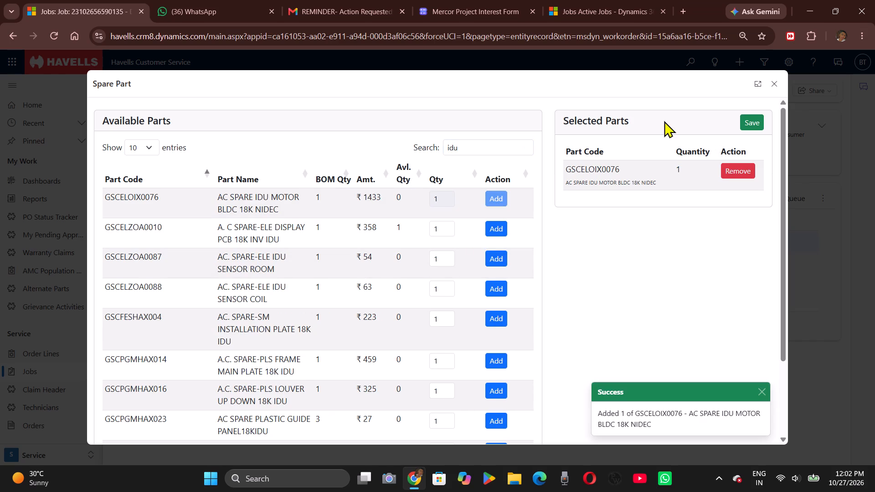
{"action": "left_click", "coordinate": [748, 121]}
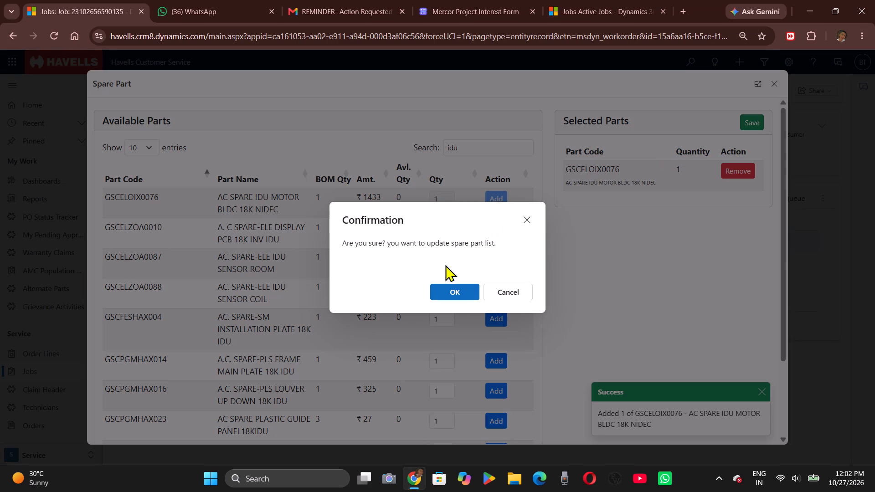
{"action": "left_click", "coordinate": [456, 294]}
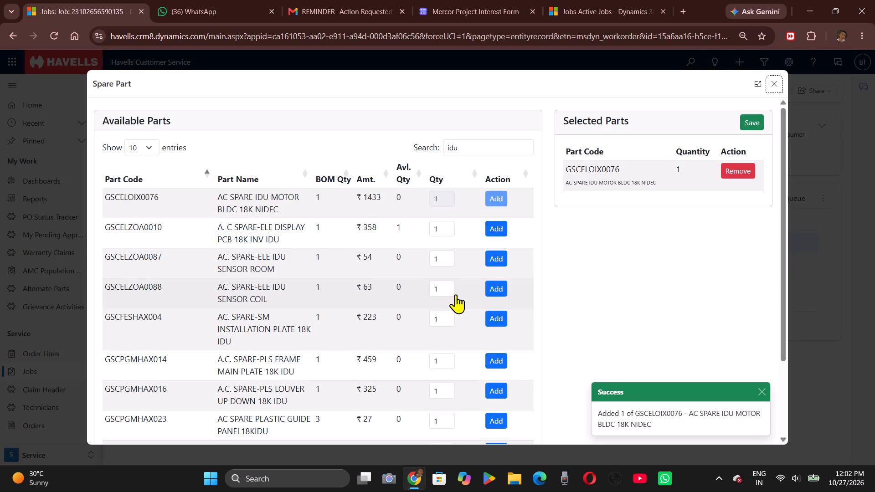
{"action": "left_click", "coordinate": [499, 280]}
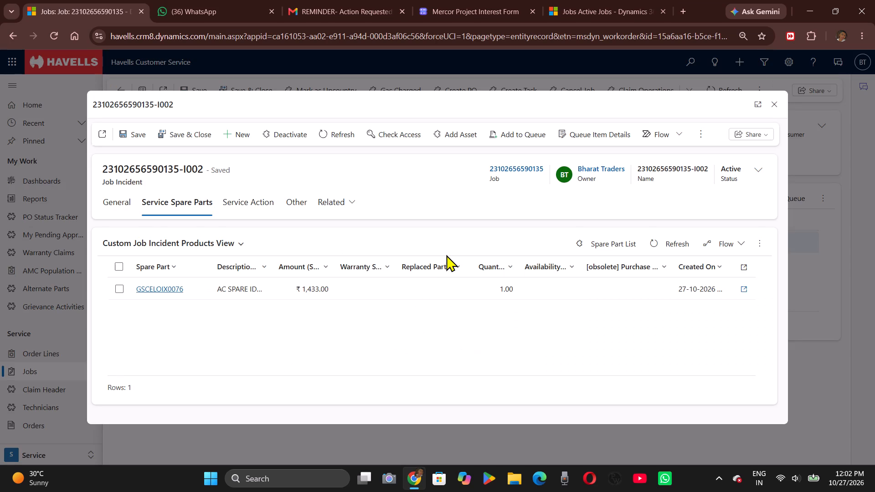
Open the GSCELOIX0076 job product, mark it as Replace Same Part, save it, and close the product and incident records.
{"action": "triple_click", "coordinate": [352, 295]}
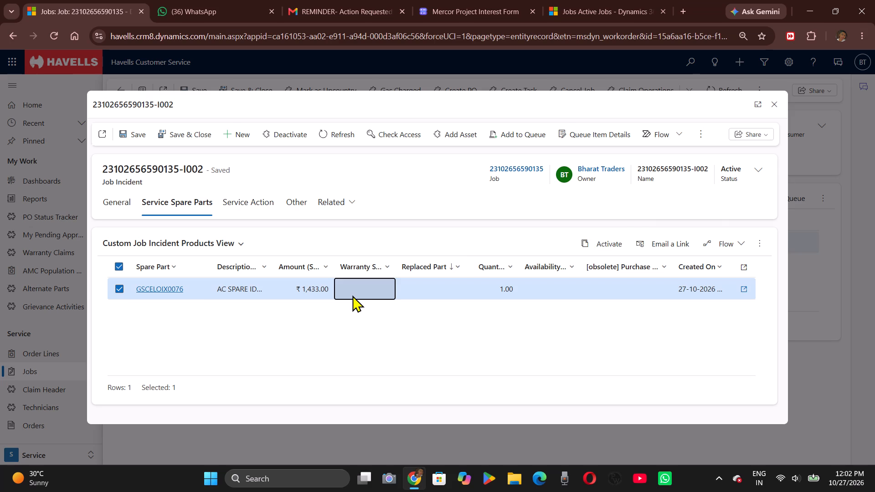
{"action": "triple_click", "coordinate": [209, 296]}
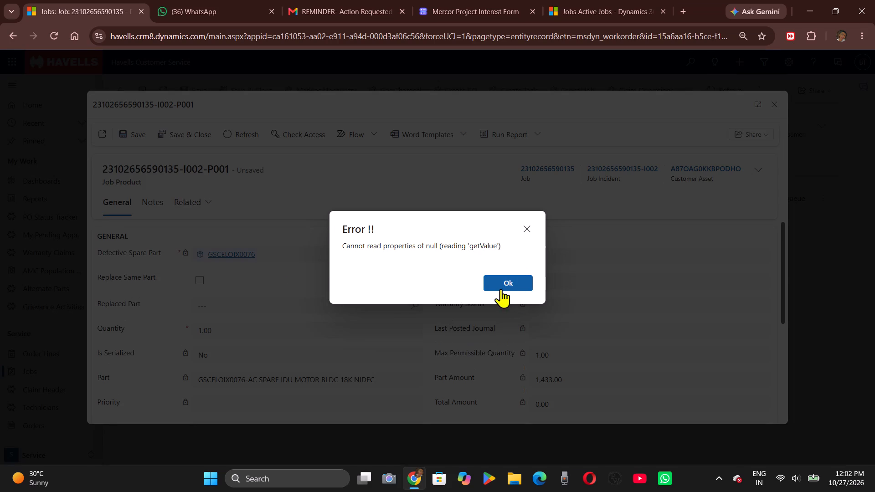
{"action": "left_click", "coordinate": [504, 285]}
{"action": "left_click", "coordinate": [528, 229]}
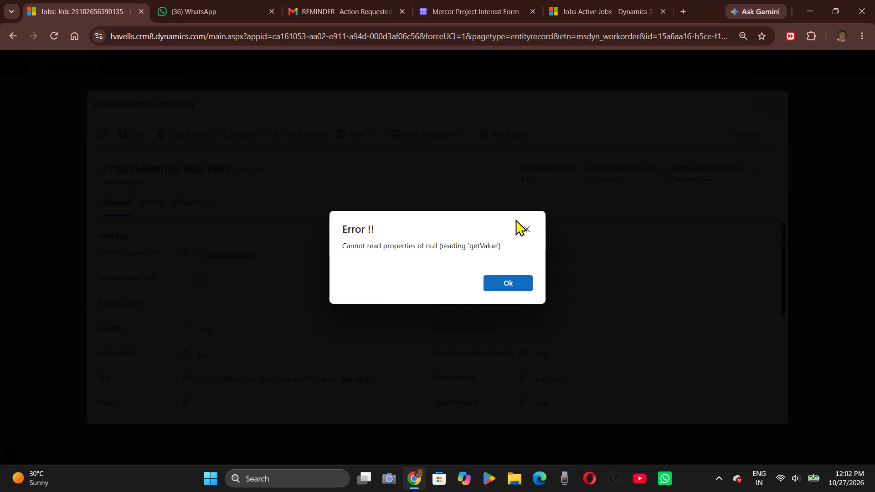
{"action": "left_click", "coordinate": [525, 222]}
{"action": "left_click", "coordinate": [525, 222]}
{"action": "left_click", "coordinate": [525, 222]}
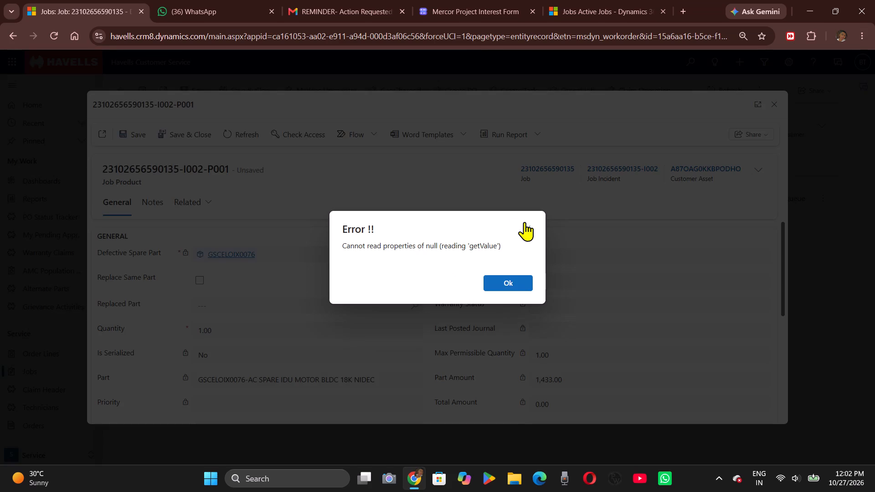
{"action": "left_click", "coordinate": [525, 222]}
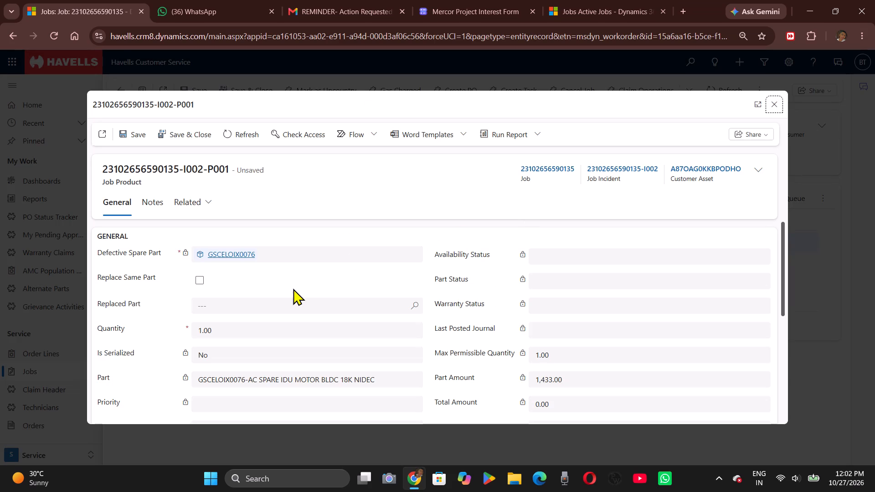
{"action": "left_click", "coordinate": [197, 279]}
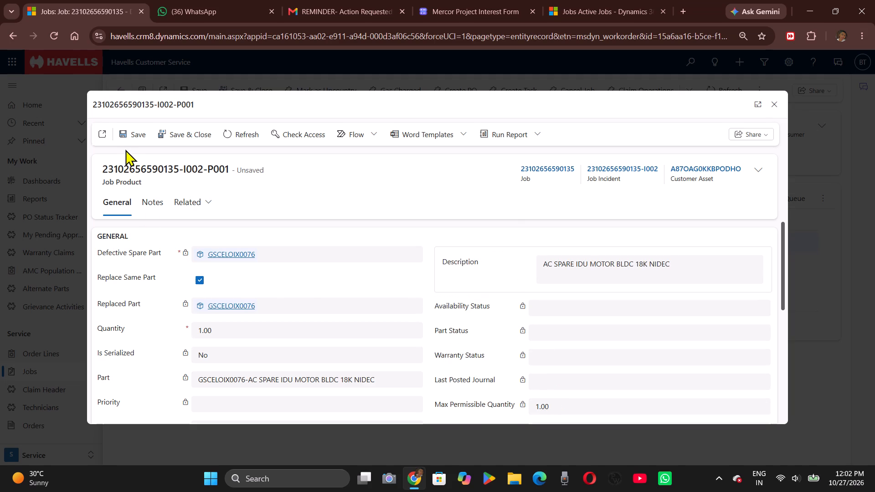
{"action": "left_click", "coordinate": [124, 138]}
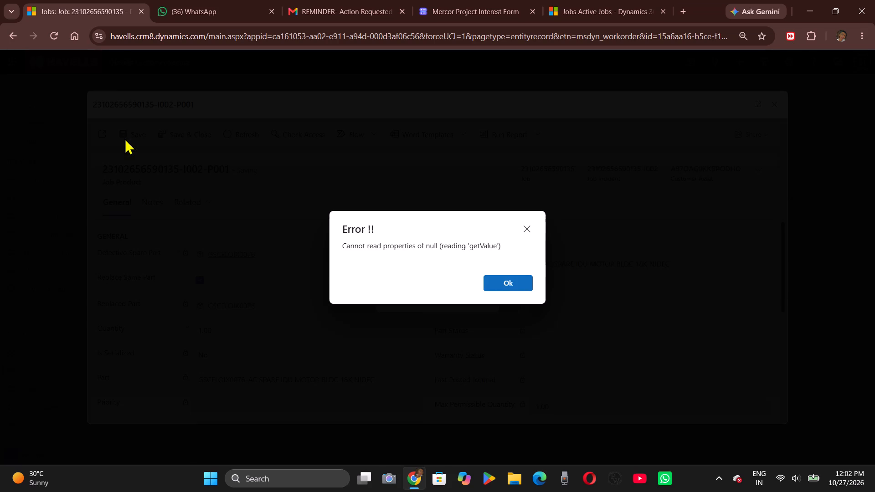
{"action": "left_click", "coordinate": [529, 231]}
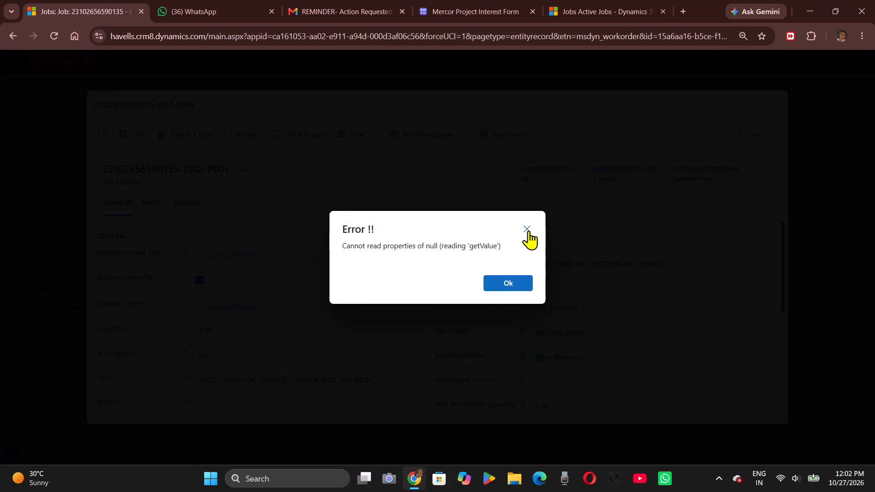
{"action": "left_click", "coordinate": [529, 231]}
{"action": "left_click", "coordinate": [529, 231]}
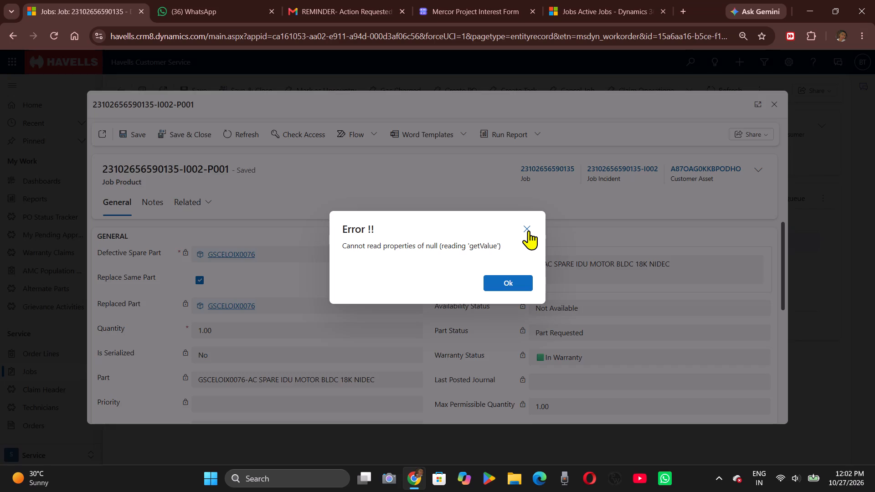
{"action": "left_click", "coordinate": [529, 231]}
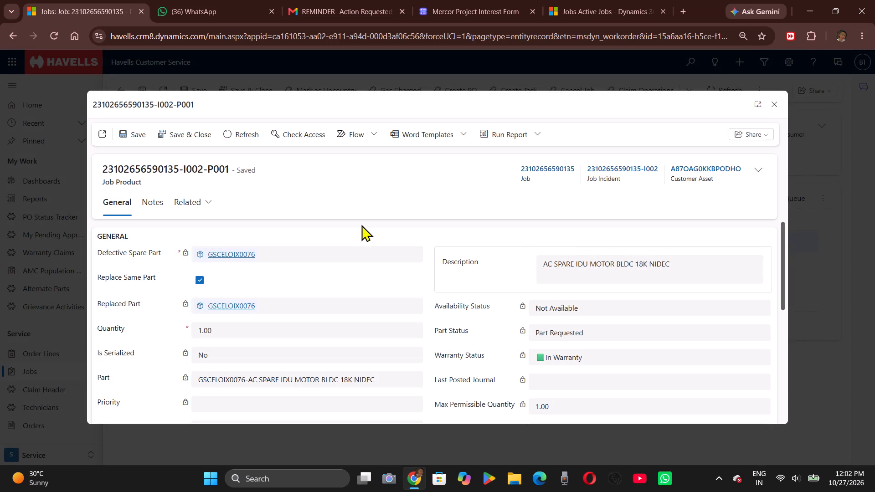
{"action": "left_click", "coordinate": [773, 103]}
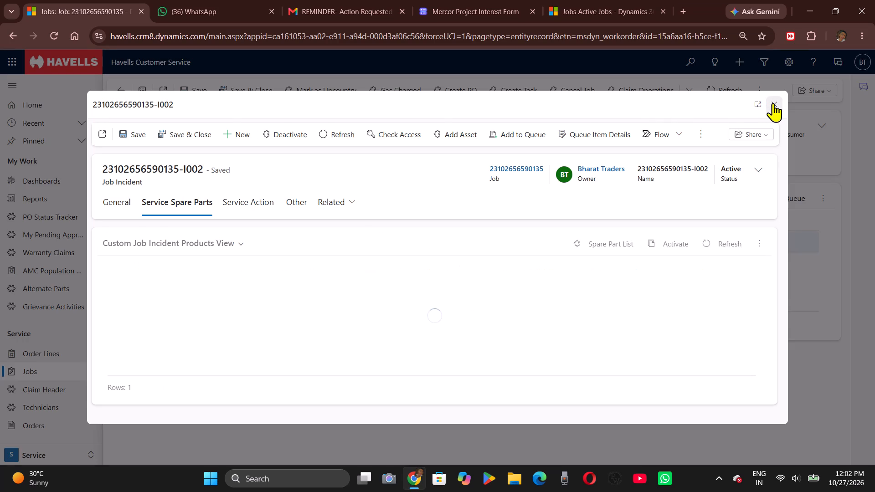
{"action": "left_click", "coordinate": [772, 103]}
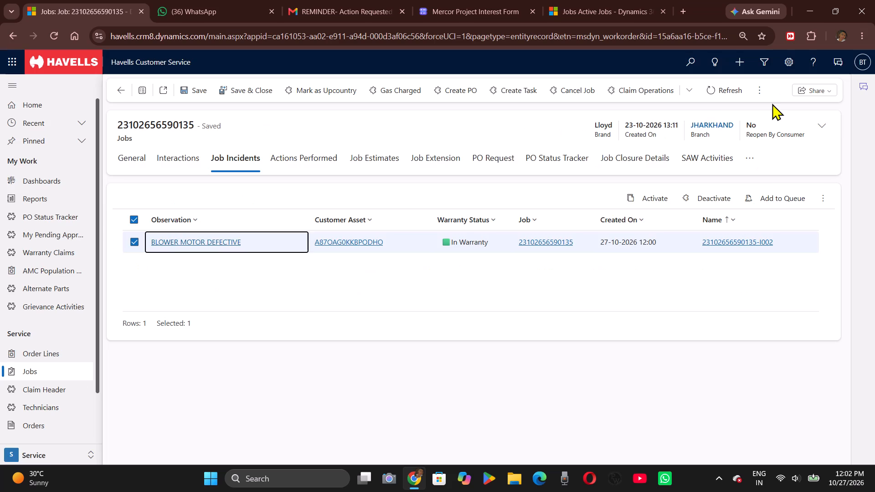
Refresh the job from its general details, create a PO for it, and return to its job incidents.
{"action": "left_click", "coordinate": [125, 161]}
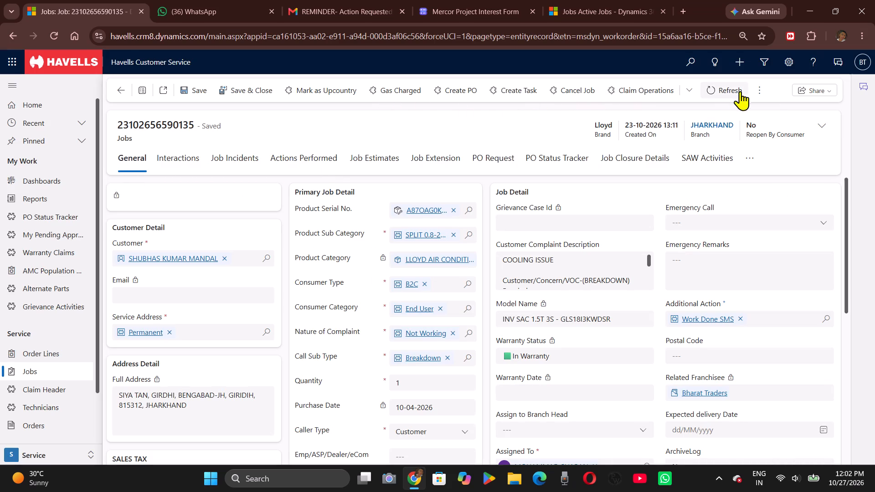
{"action": "left_click", "coordinate": [723, 88]}
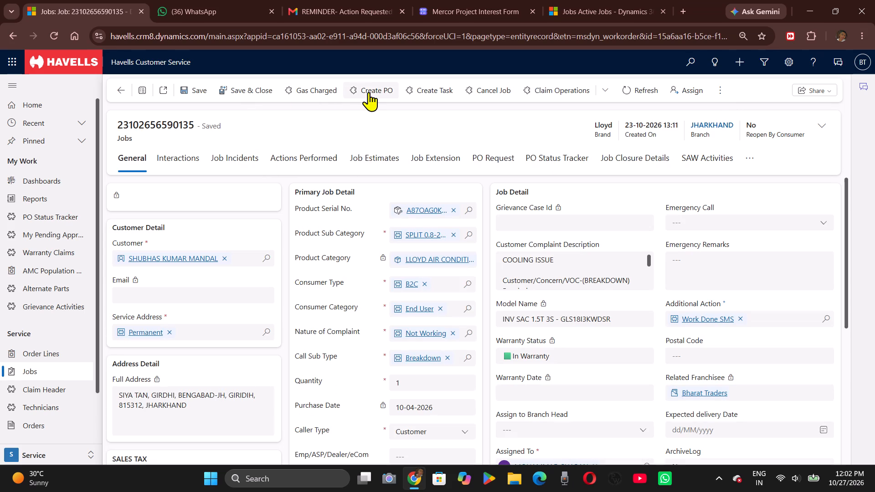
{"action": "left_click", "coordinate": [369, 92]}
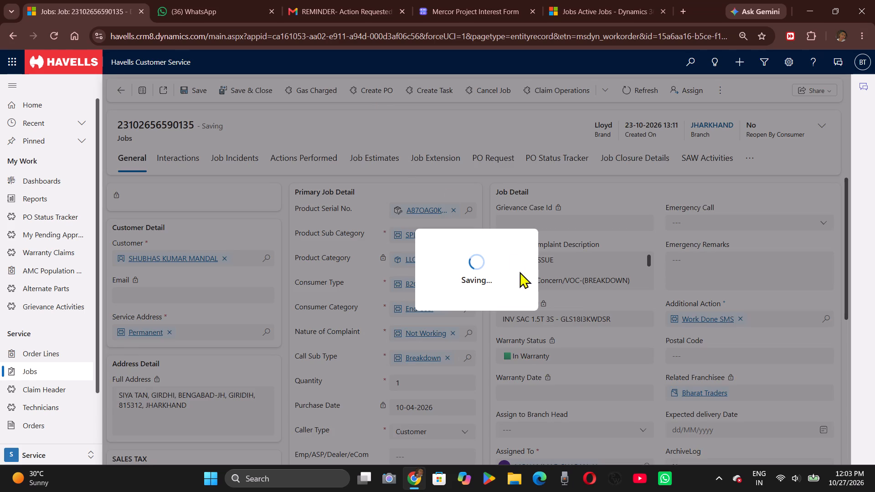
{"action": "left_click", "coordinate": [497, 292]}
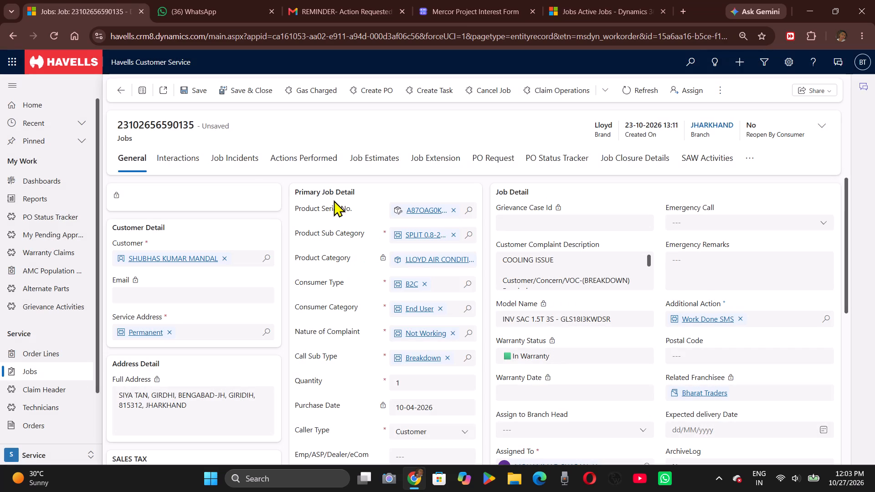
{"action": "left_click", "coordinate": [242, 154]}
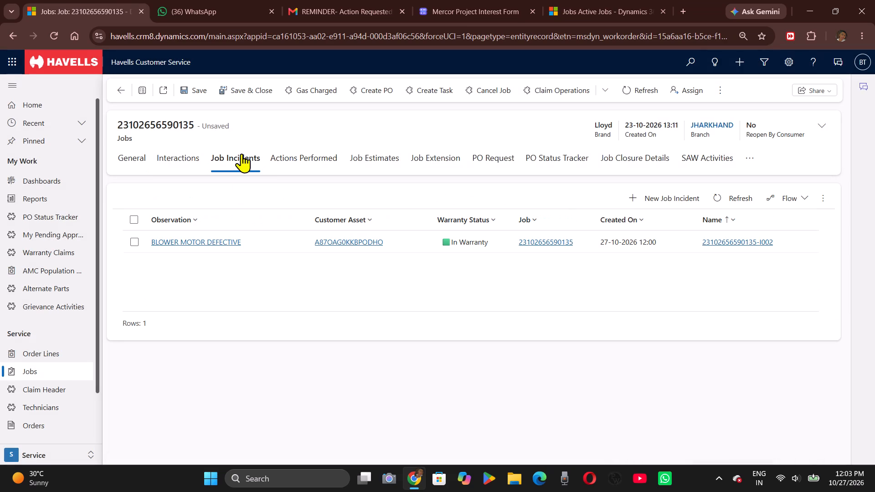
Switch to the Inventory area, discarding the unsaved job changes, and filter Product Inventory to the CBH0991 - Fresh warehouse.
{"action": "left_click", "coordinate": [50, 451]}
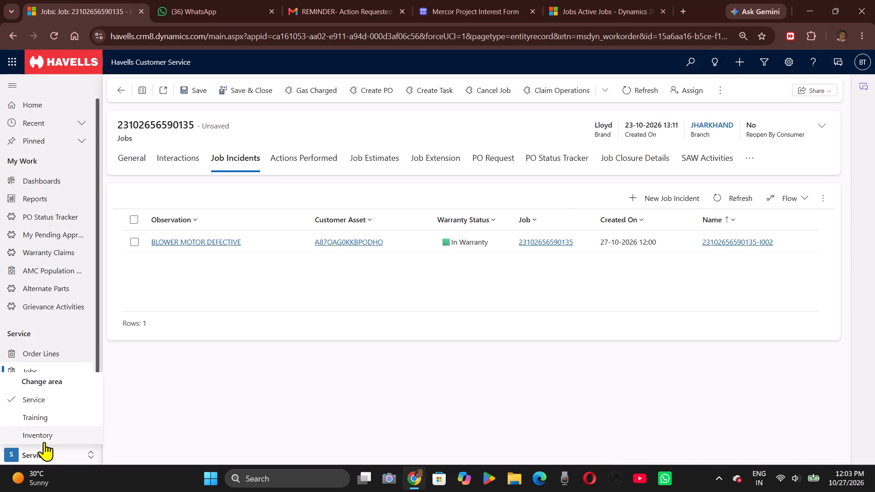
{"action": "left_click", "coordinate": [44, 442]}
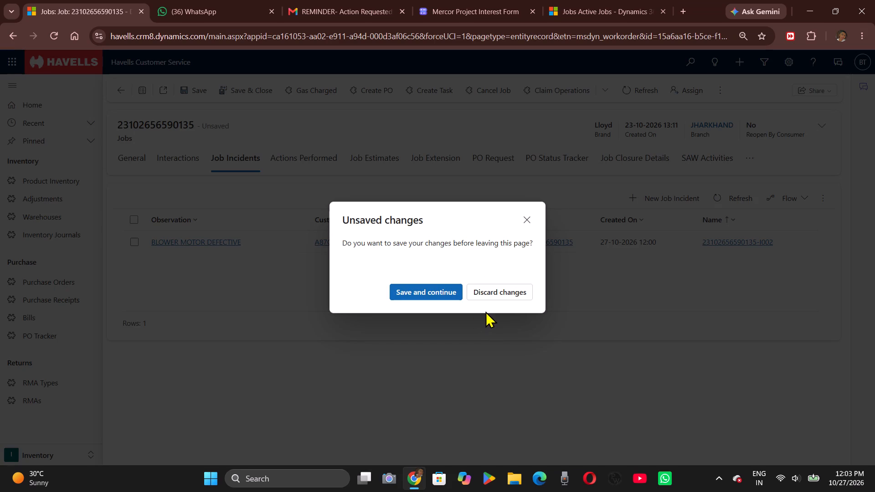
{"action": "left_click", "coordinate": [503, 294]}
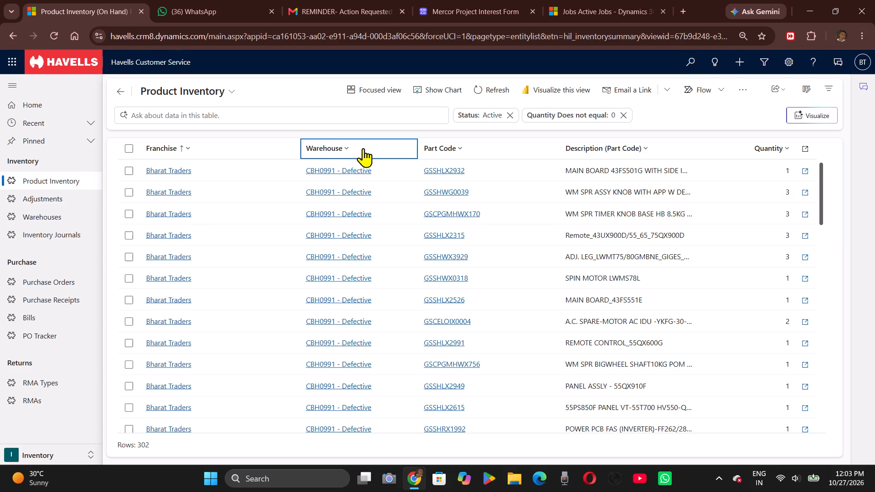
{"action": "left_click", "coordinate": [339, 150]}
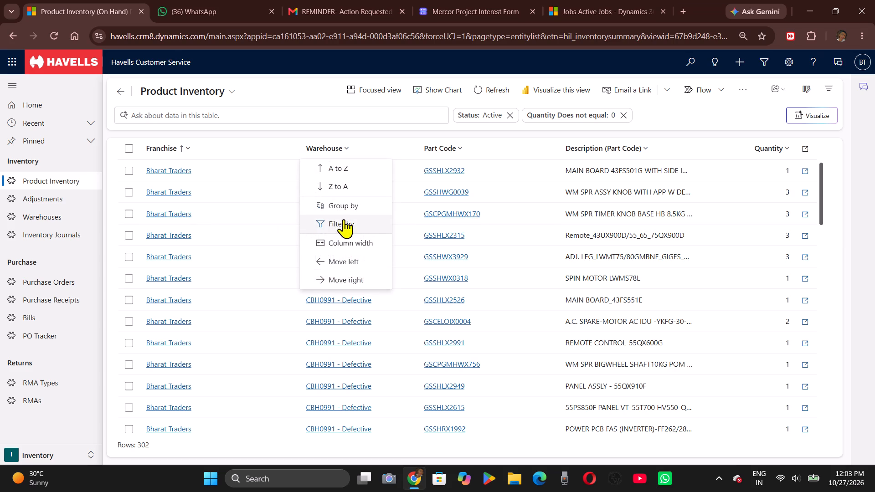
{"action": "left_click", "coordinate": [344, 219]}
{"action": "type", "text": "fresh"}
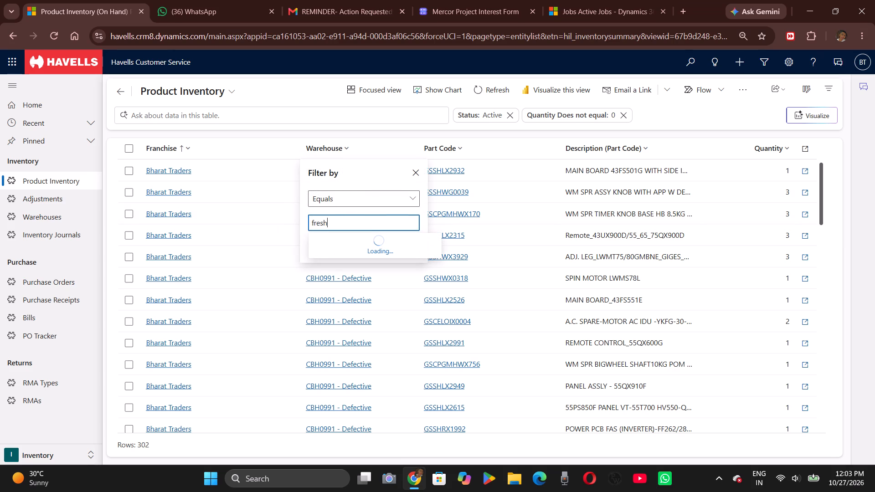
{"action": "left_click", "coordinate": [361, 240]}
{"action": "left_click", "coordinate": [345, 267]}
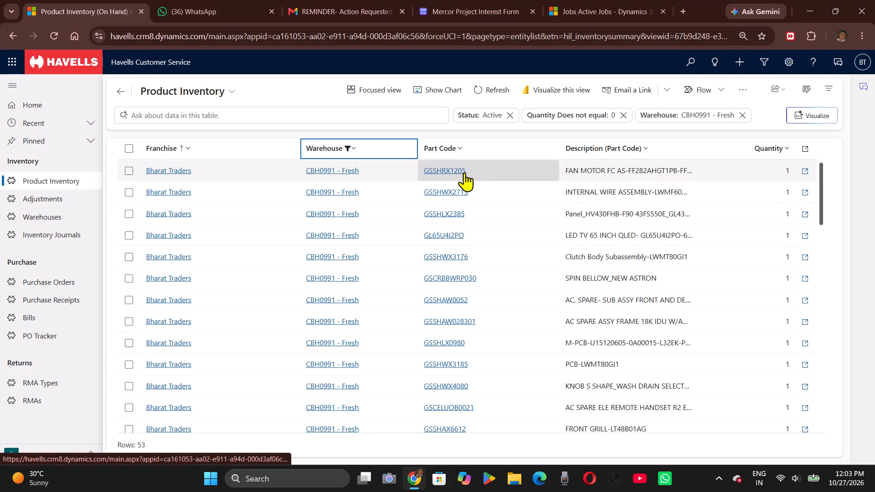
Open part GSSHRX1205 from the fresh warehouse inventory, copy its part code, and return to the job.
{"action": "left_click_drag", "start_coordinate": [464, 172], "coordinate": [464, 168]}
{"action": "left_click_drag", "start_coordinate": [464, 168], "coordinate": [455, 173]}
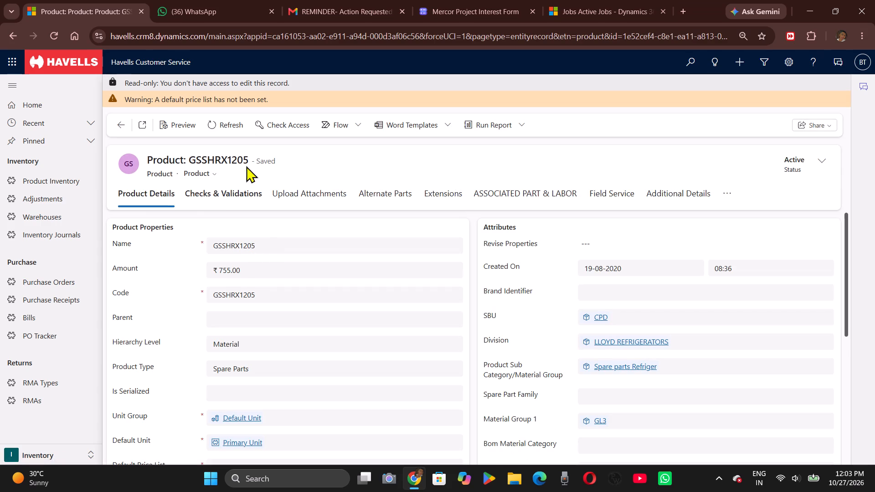
{"action": "left_click_drag", "start_coordinate": [247, 161], "coordinate": [219, 168]}
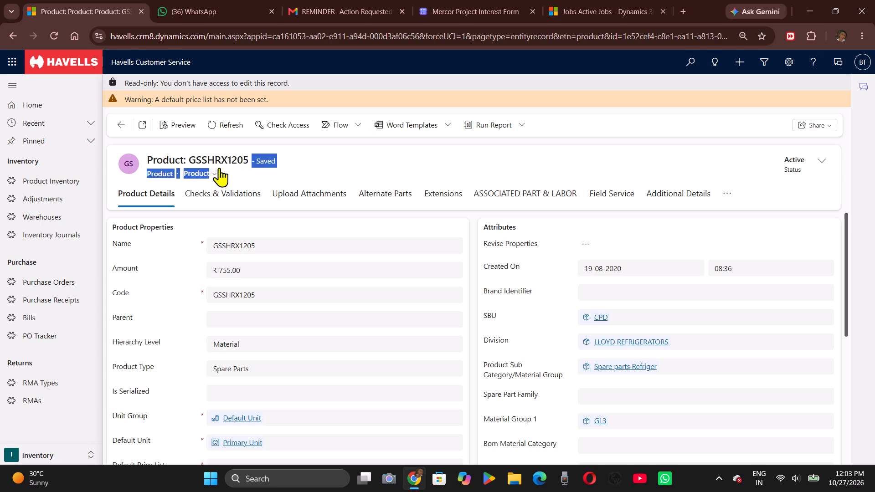
{"action": "left_click_drag", "start_coordinate": [219, 168], "coordinate": [191, 158]}
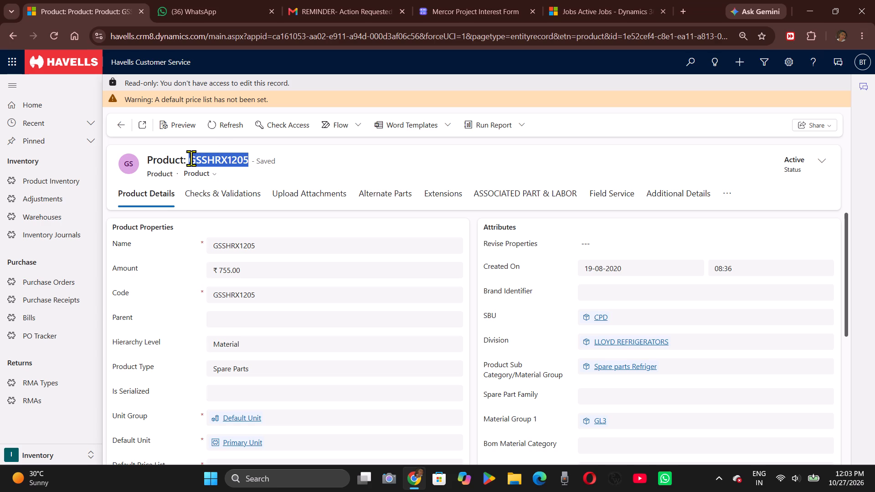
{"action": "key", "text": "ctrl+c"}
{"action": "key", "text": "ctrl+c"}
{"action": "left_click", "coordinate": [119, 125]}
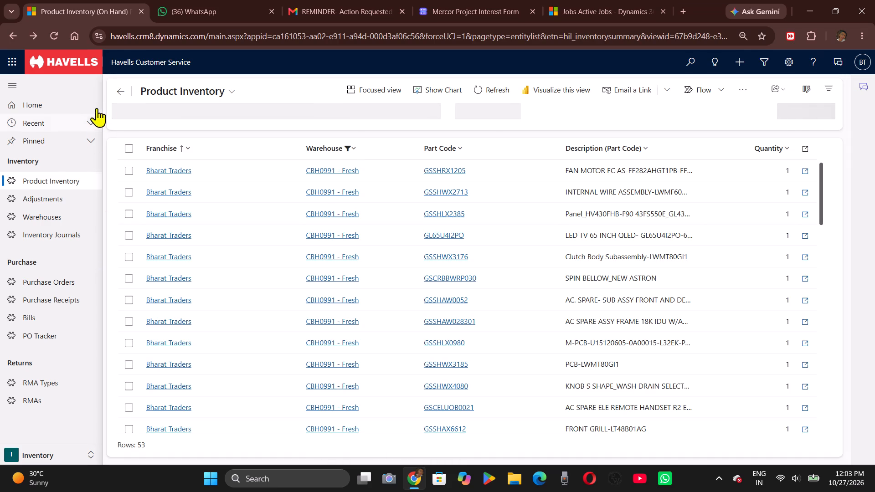
{"action": "left_click", "coordinate": [118, 100]}
{"action": "left_click", "coordinate": [118, 92]}
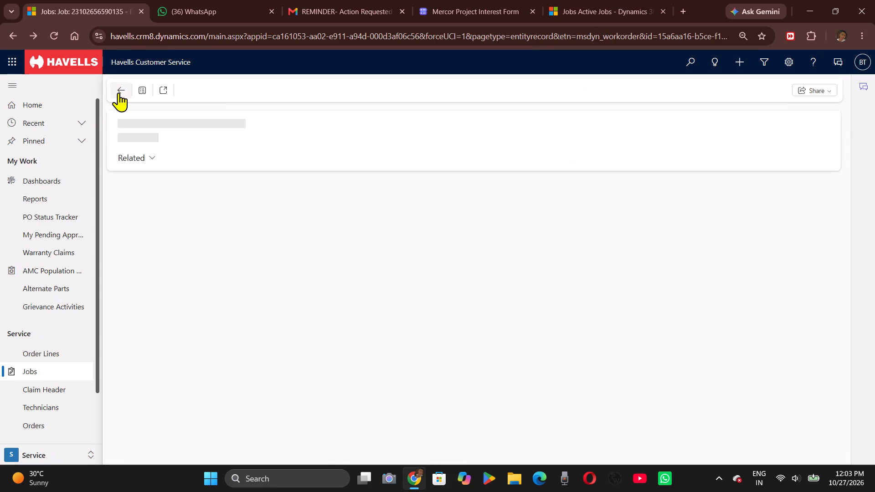
Open the job's BLOWER MOTOR DEFECTIVE incident and show its service spare parts, dismissing the error dialogs.
{"action": "triple_click", "coordinate": [266, 237]}
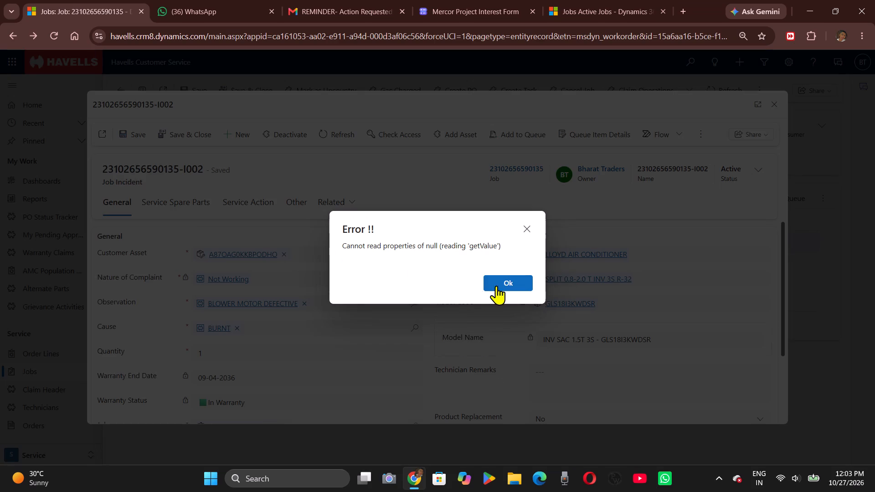
{"action": "left_click", "coordinate": [505, 285]}
{"action": "left_click", "coordinate": [525, 229]}
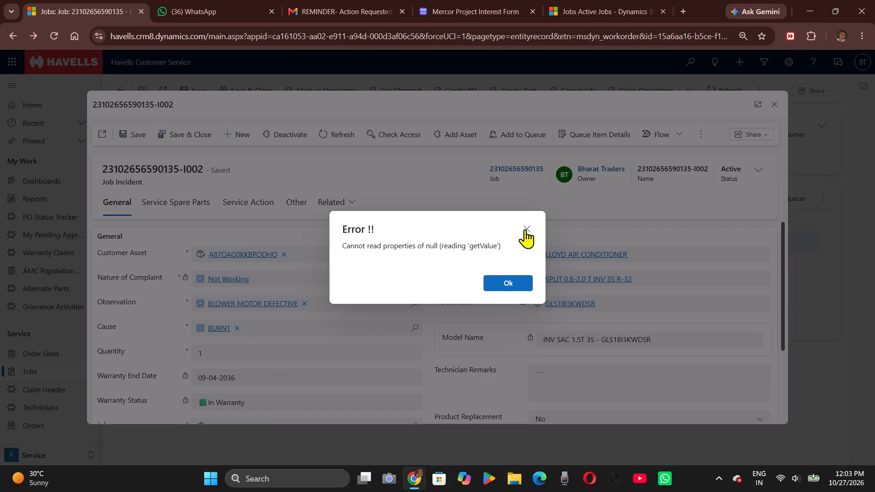
{"action": "left_click", "coordinate": [200, 209]}
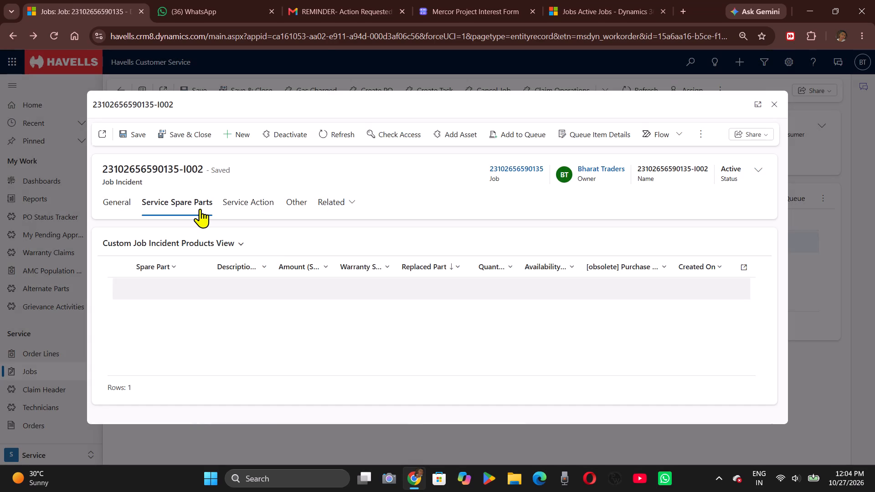
{"action": "left_click", "coordinate": [529, 223]}
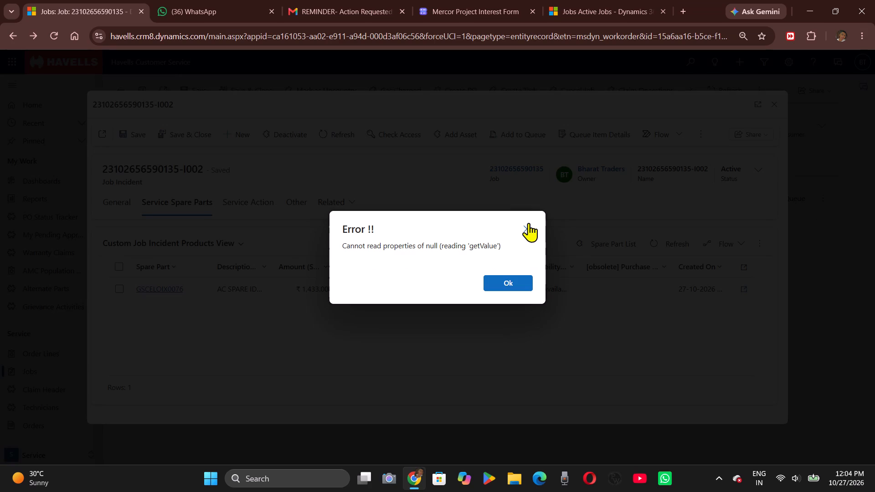
{"action": "left_click", "coordinate": [529, 223]}
{"action": "left_click", "coordinate": [529, 223]}
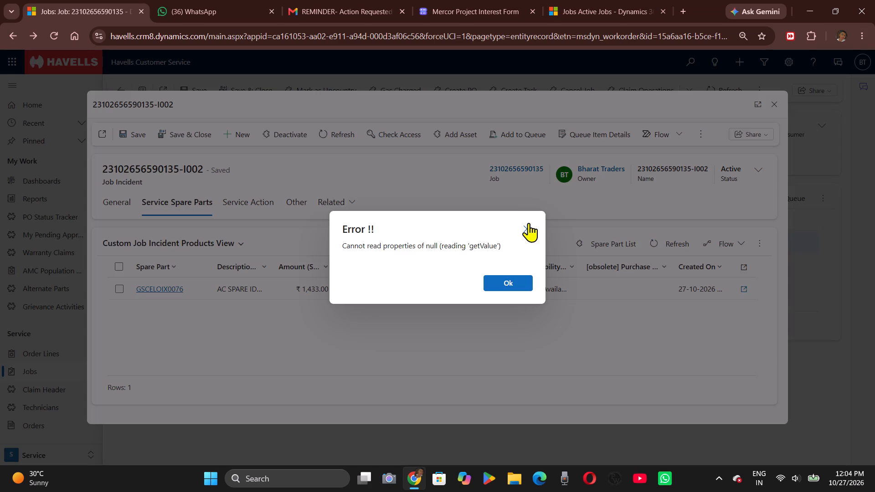
{"action": "left_click", "coordinate": [529, 223]}
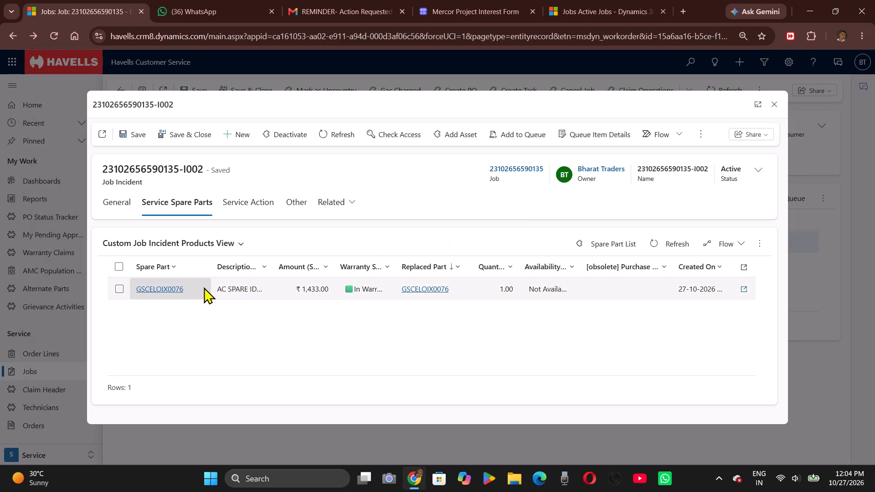
Open the GSCELOIX0076 job product from the incident's spare parts and dismiss the error dialogs.
{"action": "triple_click", "coordinate": [204, 287]}
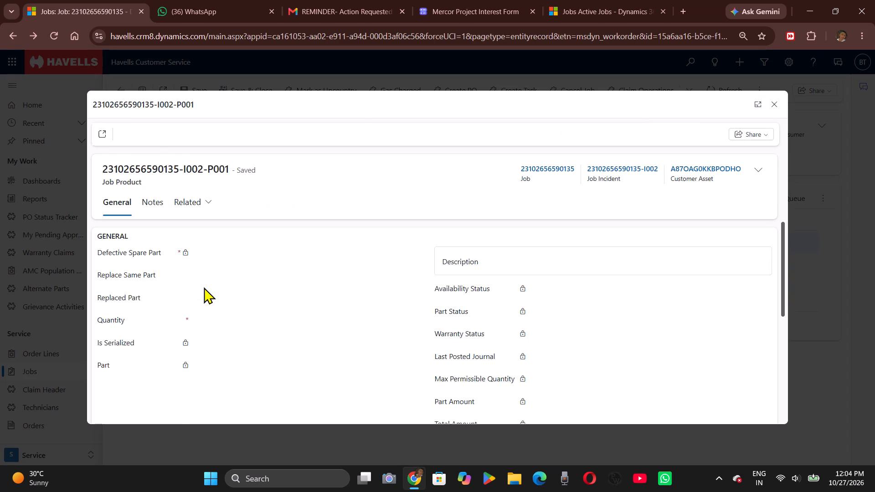
{"action": "left_click", "coordinate": [496, 281]}
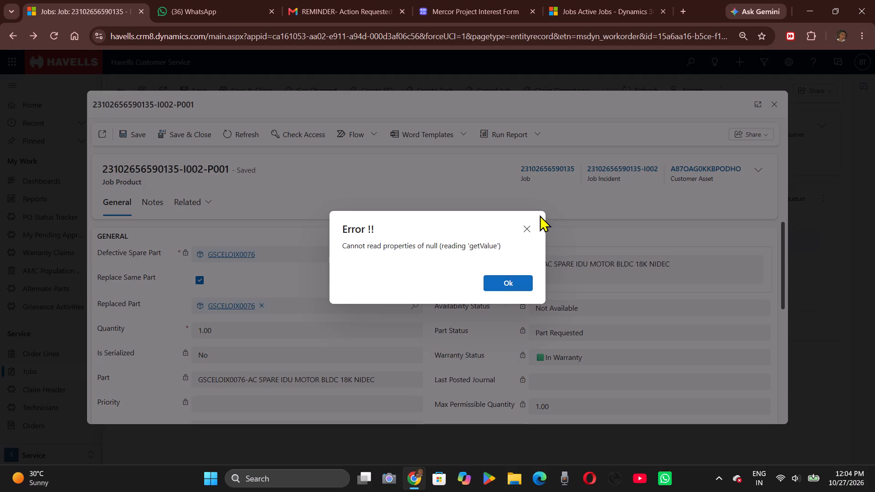
{"action": "left_click", "coordinate": [526, 224]}
{"action": "left_click", "coordinate": [526, 224]}
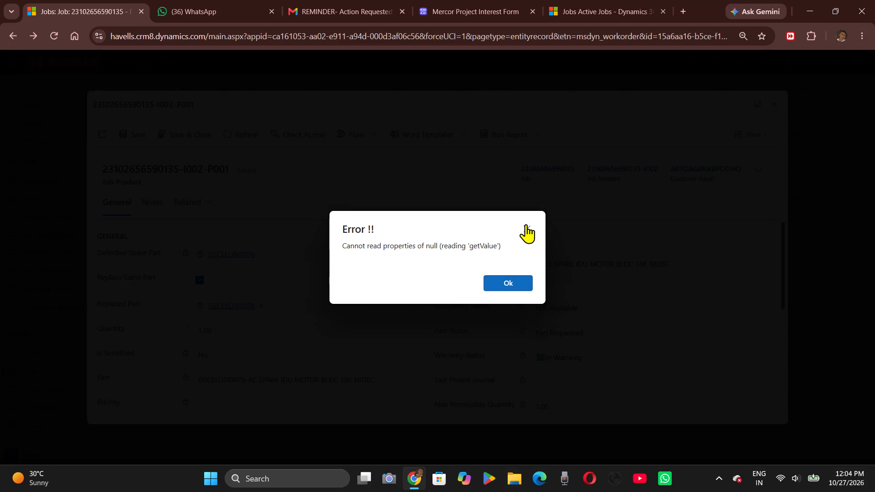
{"action": "left_click", "coordinate": [526, 224]}
{"action": "left_click", "coordinate": [526, 224]}
{"action": "left_click", "coordinate": [526, 224]}
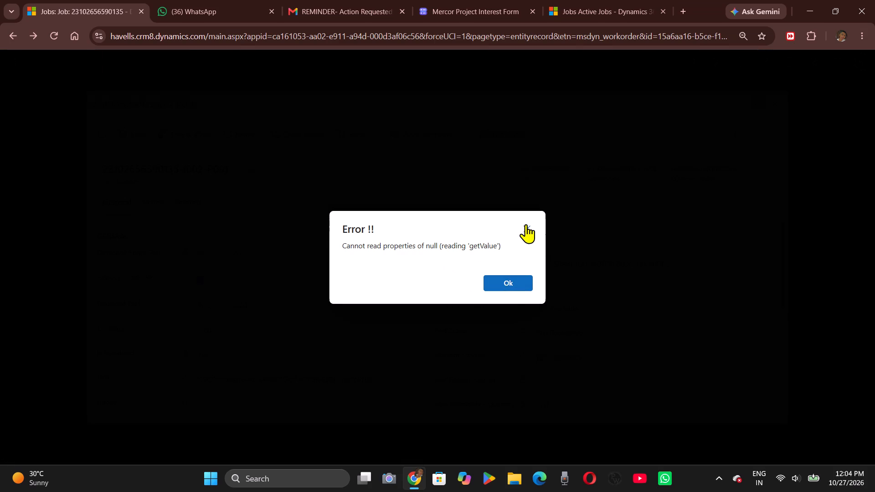
{"action": "left_click", "coordinate": [526, 224]}
{"action": "left_click", "coordinate": [510, 283]}
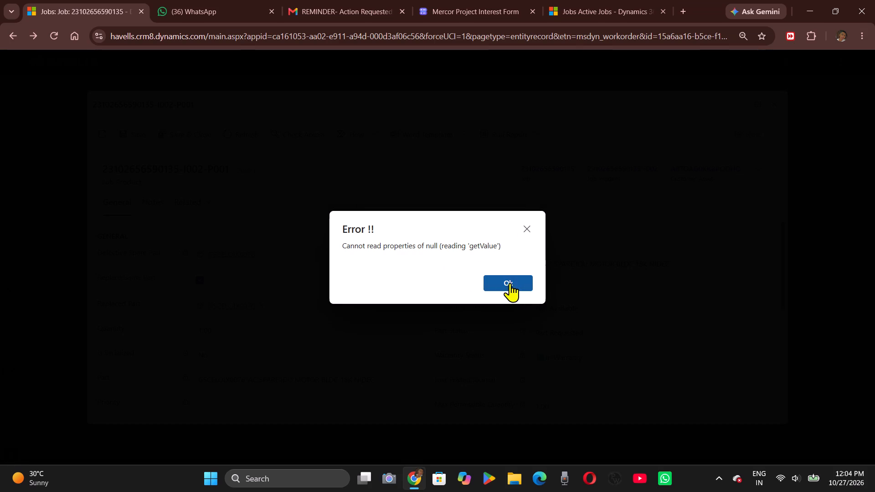
{"action": "left_click", "coordinate": [525, 229]}
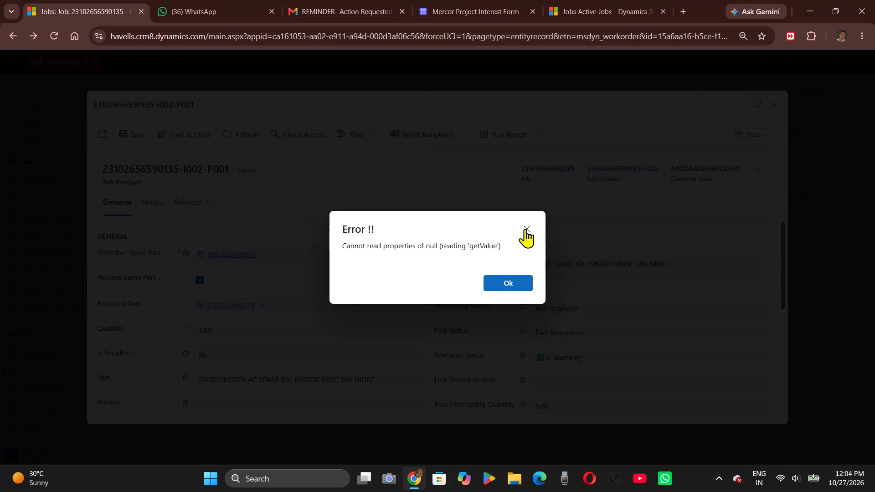
{"action": "left_click", "coordinate": [525, 229]}
{"action": "left_click", "coordinate": [525, 229]}
{"action": "left_click", "coordinate": [525, 229]}
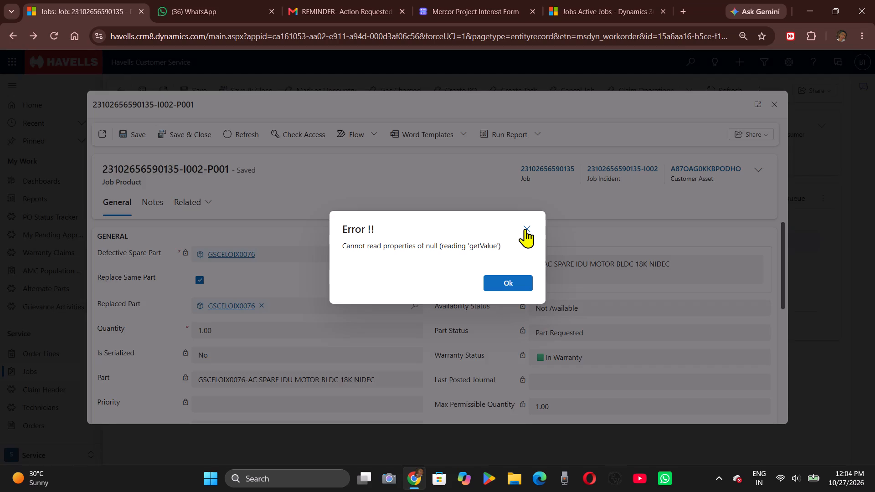
Set the job product's Replaced Part to GSSHRX1205, save it, and close the job product and incident records.
{"action": "left_click", "coordinate": [263, 302]}
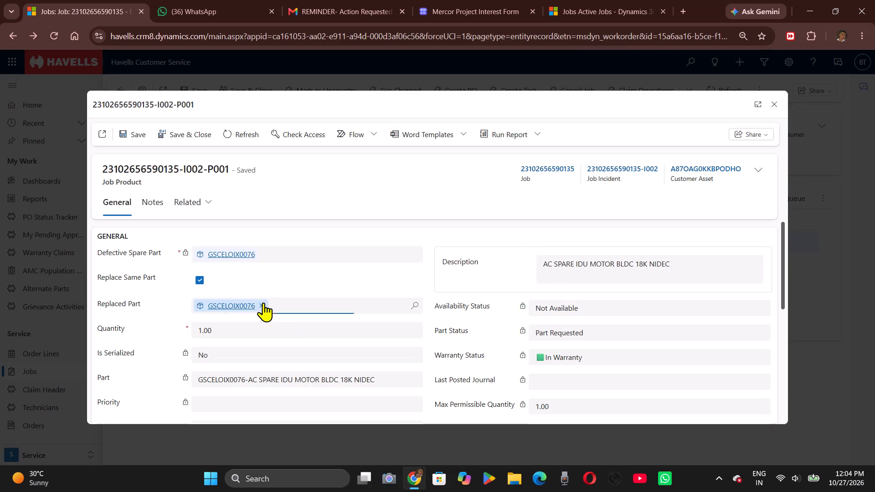
{"action": "key", "text": "ctrl+v"}
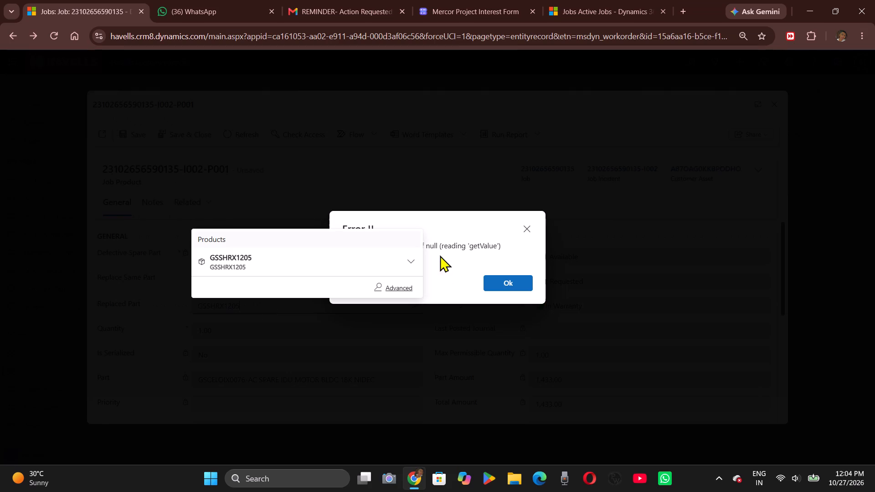
{"action": "left_click", "coordinate": [259, 268]}
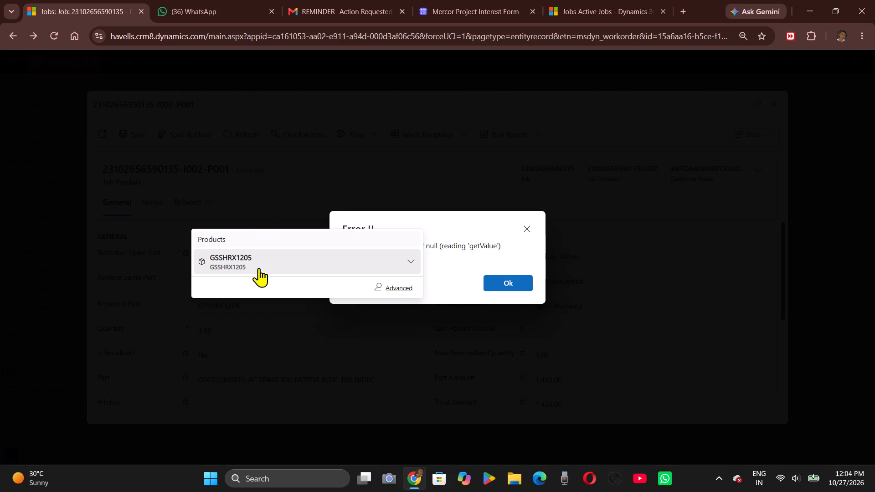
{"action": "left_click", "coordinate": [524, 230]}
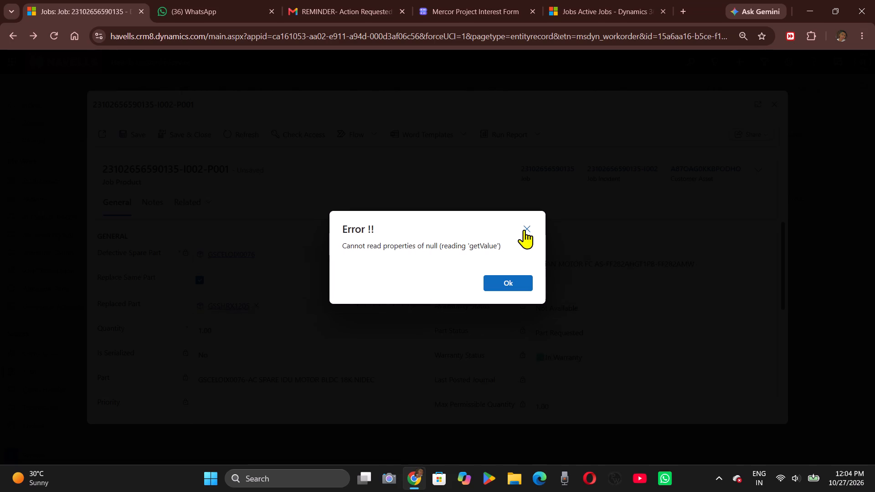
{"action": "left_click", "coordinate": [501, 282]}
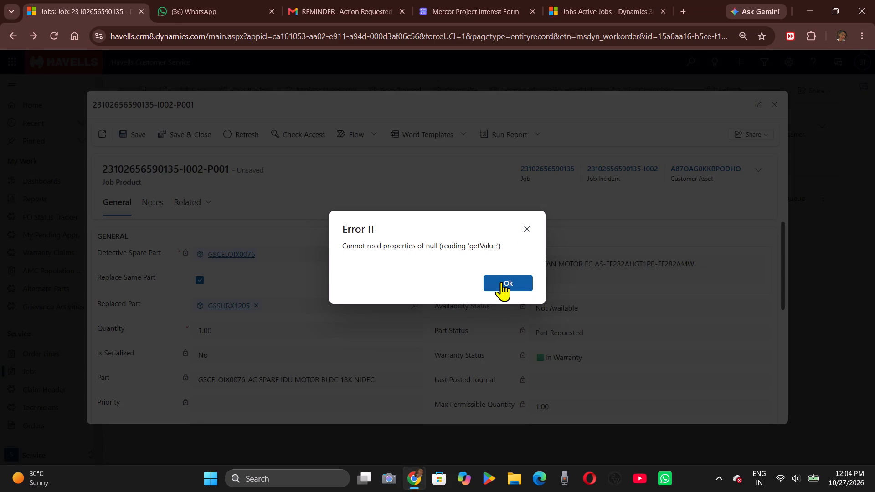
{"action": "left_click", "coordinate": [501, 282]}
{"action": "left_click", "coordinate": [501, 282]}
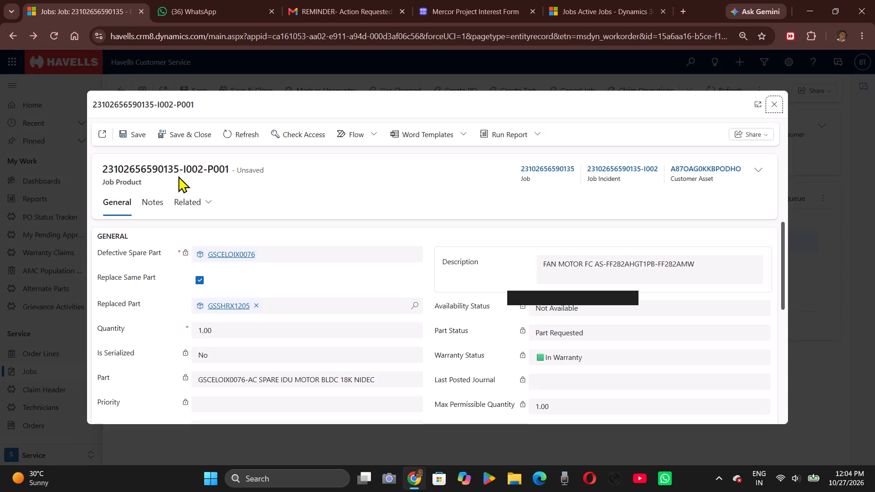
{"action": "left_click", "coordinate": [131, 142]}
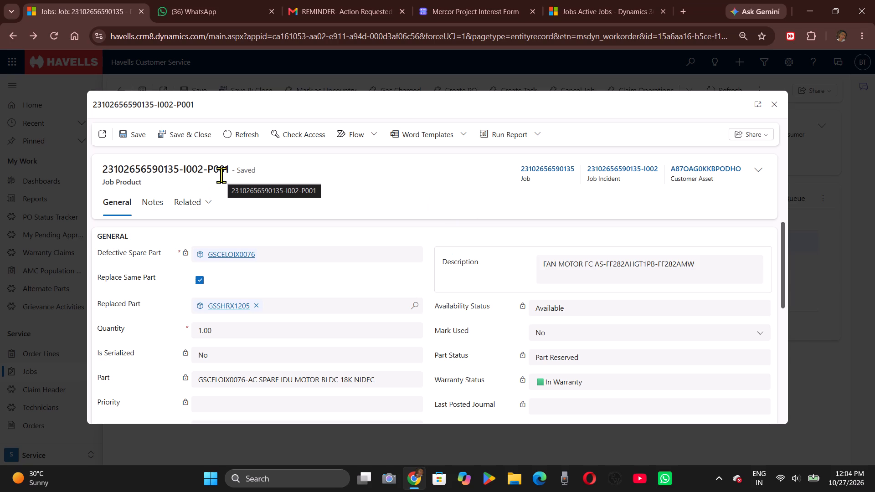
{"action": "left_click", "coordinate": [133, 129]}
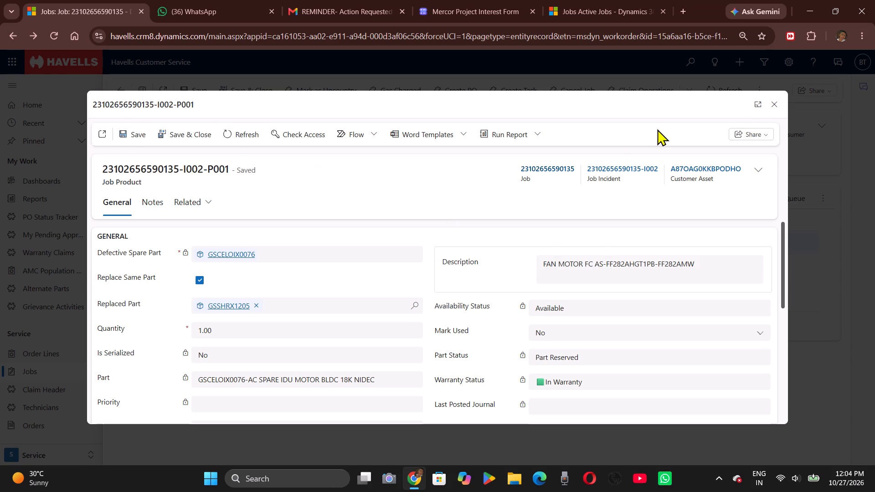
{"action": "left_click", "coordinate": [773, 110]}
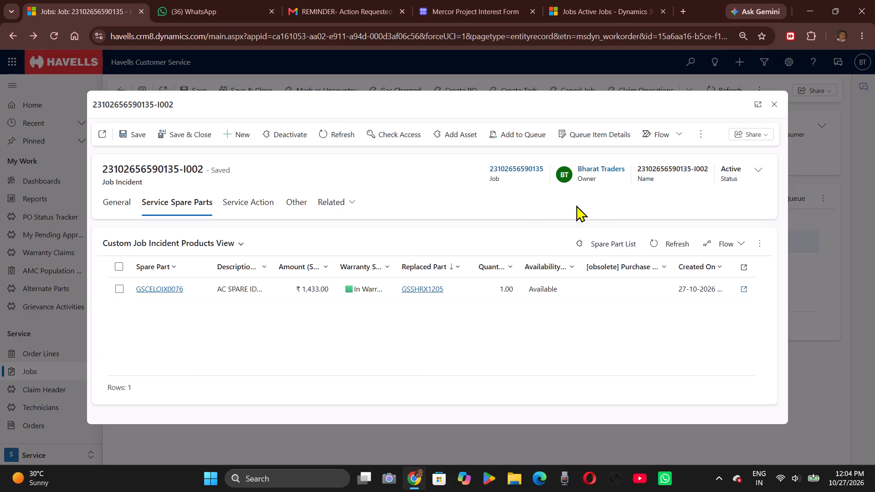
{"action": "left_click", "coordinate": [768, 110]}
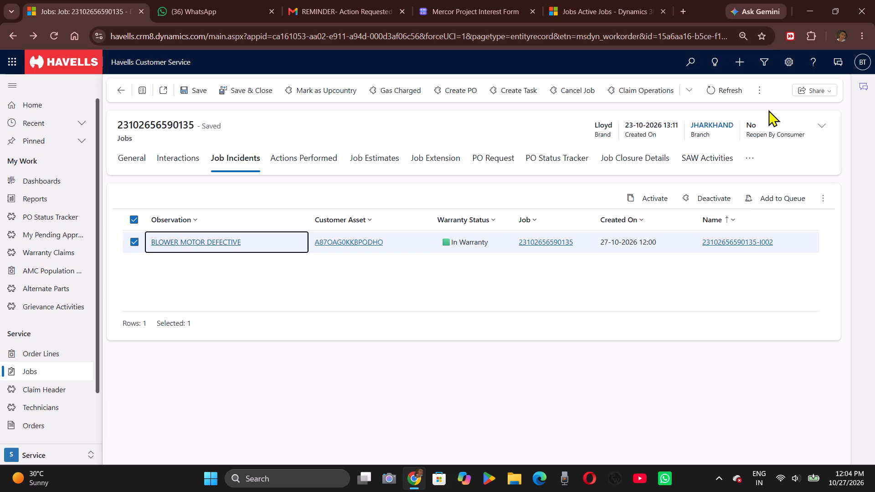
Deactivate the BLOWER MOTOR DEFECTIVE incident in the job's incident list.
{"action": "left_click", "coordinate": [139, 156]}
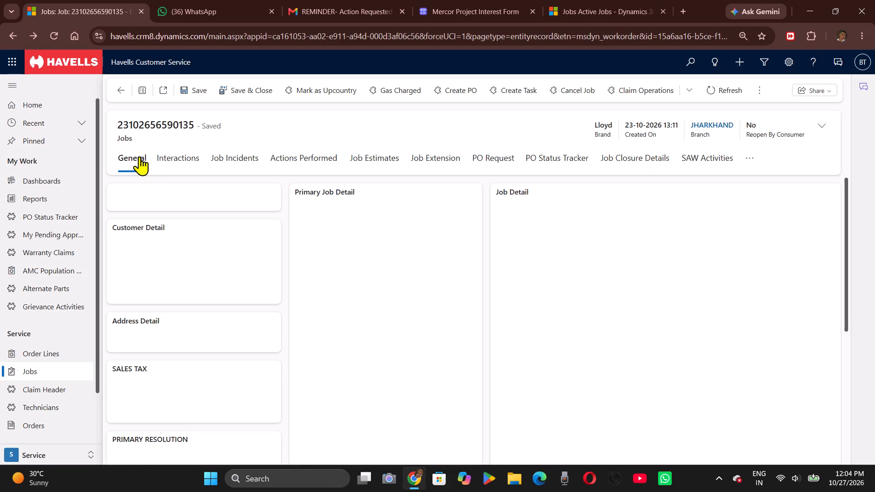
{"action": "left_click", "coordinate": [237, 152]}
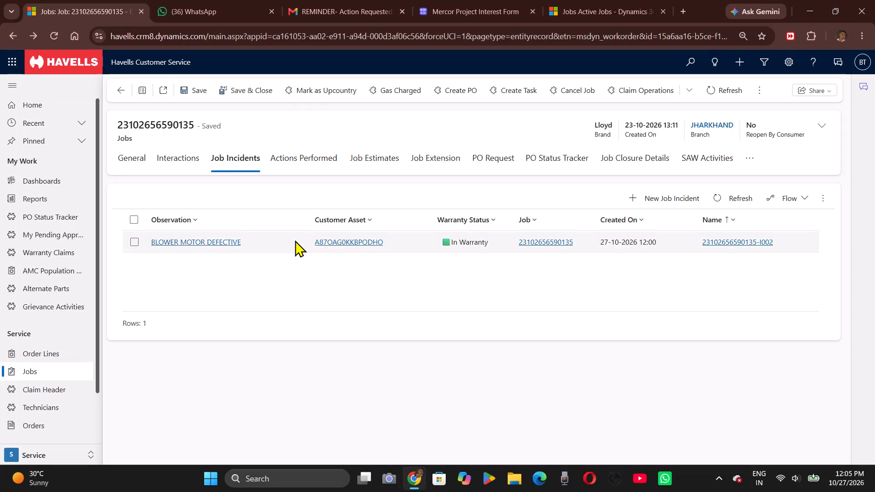
{"action": "left_click", "coordinate": [295, 240]}
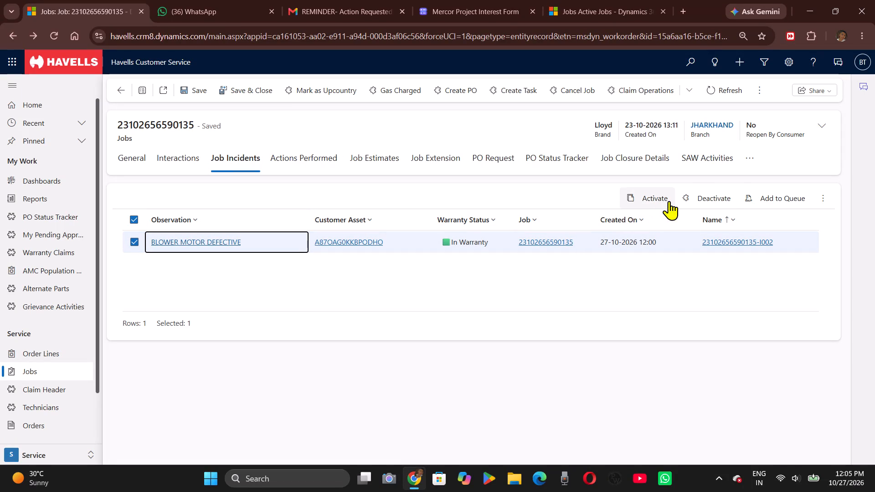
{"action": "left_click", "coordinate": [706, 195]}
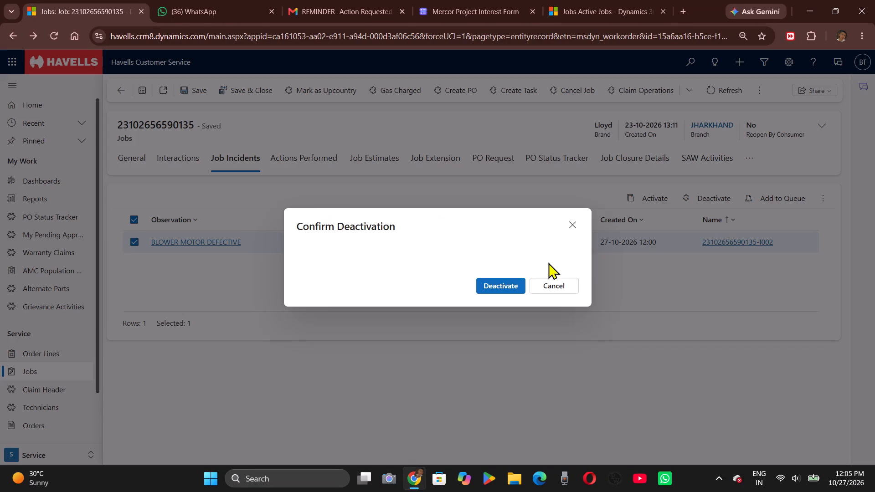
{"action": "left_click", "coordinate": [491, 295]}
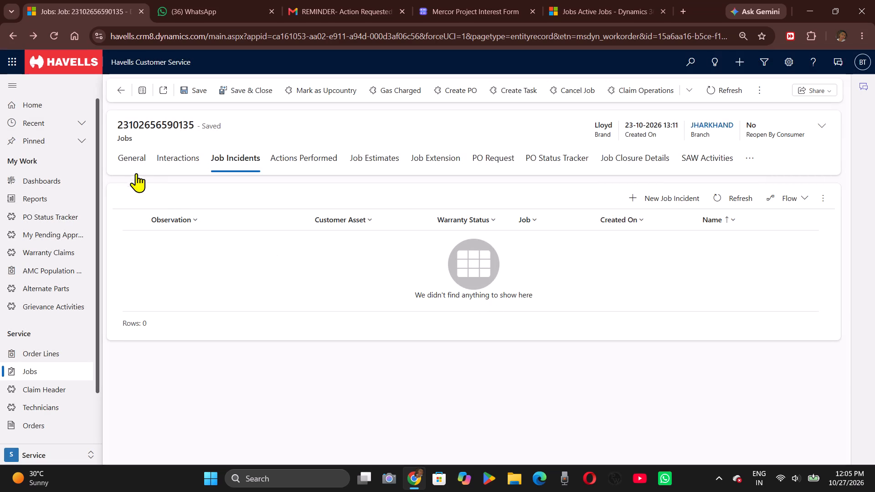
Create a job incident with Observation BLOWER MOTOR DEFECTIVE and Cause BURNT, save it, dismiss the error dialogs and close it.
{"action": "left_click", "coordinate": [131, 164]}
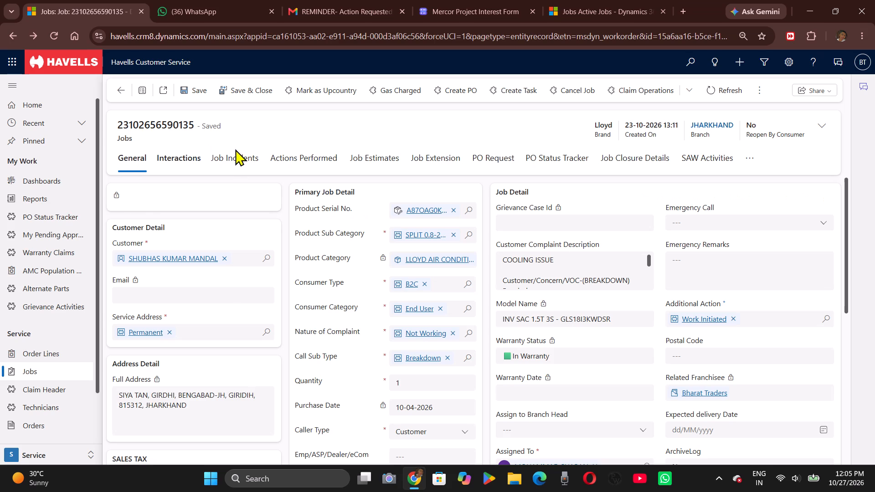
{"action": "left_click", "coordinate": [235, 159]}
{"action": "left_click", "coordinate": [651, 198]}
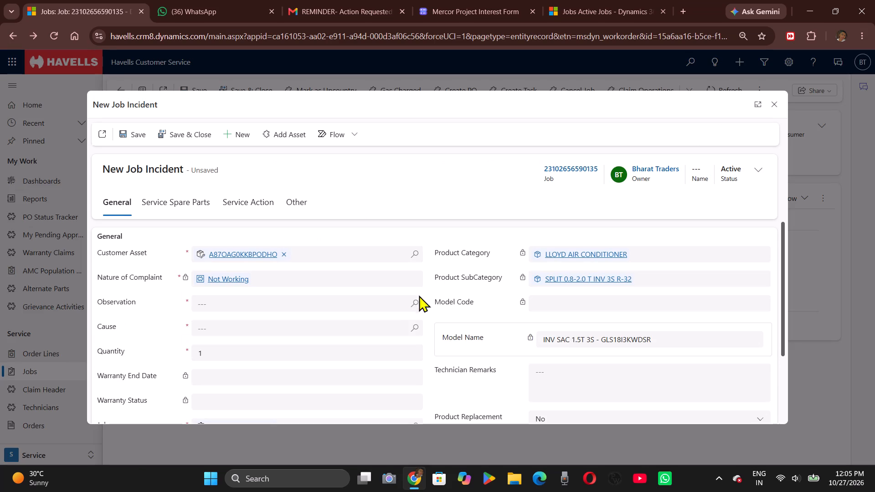
{"action": "left_click", "coordinate": [414, 302]}
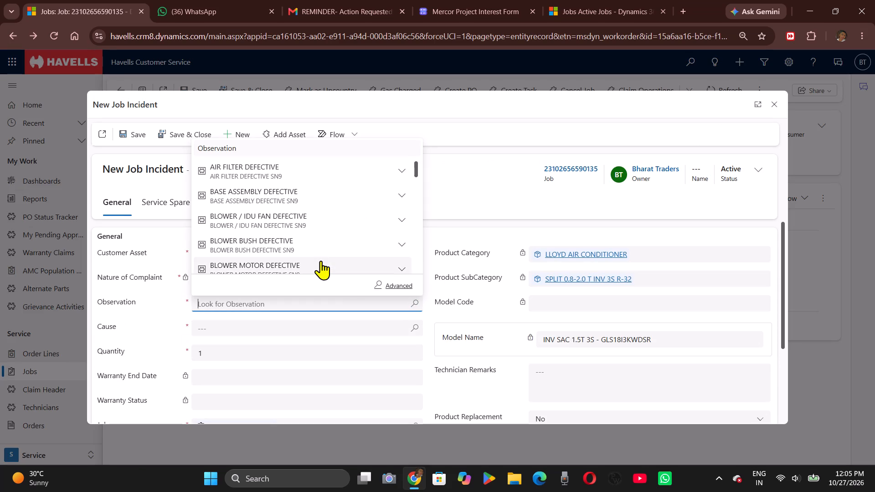
{"action": "scroll", "coordinate": [321, 261], "scroll_direction": "down", "scroll_amount": 1}
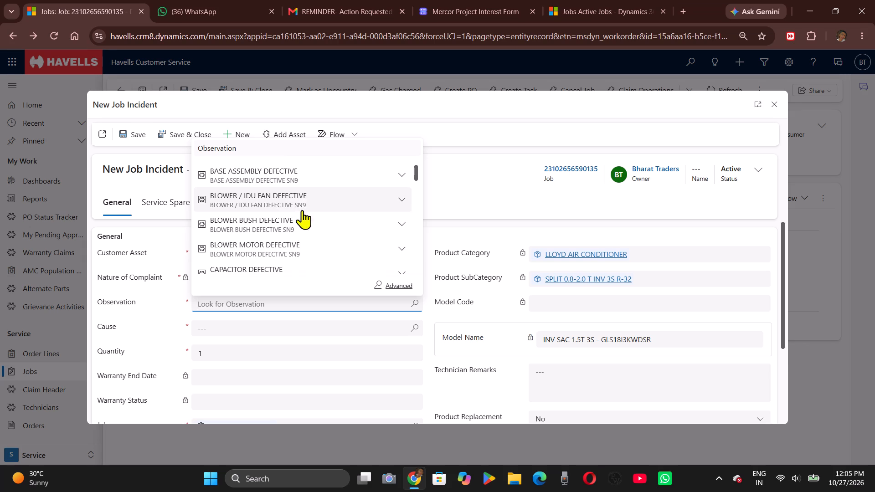
{"action": "left_click", "coordinate": [295, 246]}
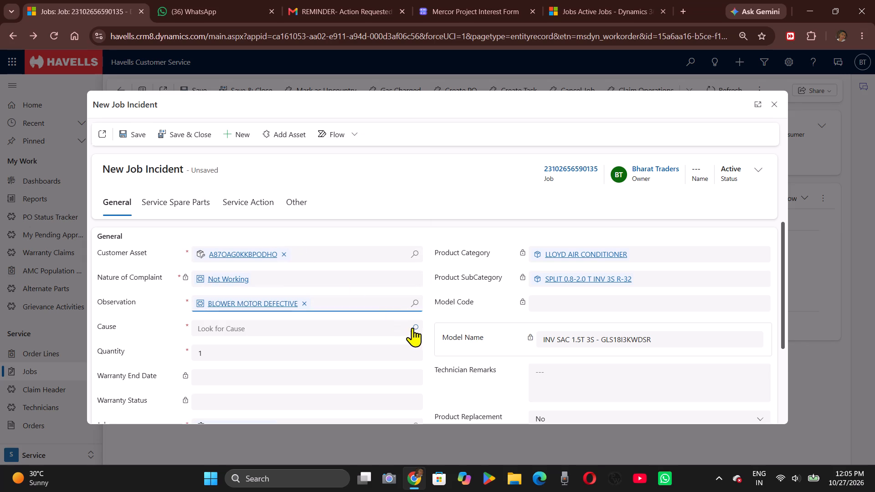
{"action": "left_click", "coordinate": [413, 328]}
{"action": "left_click", "coordinate": [263, 201]}
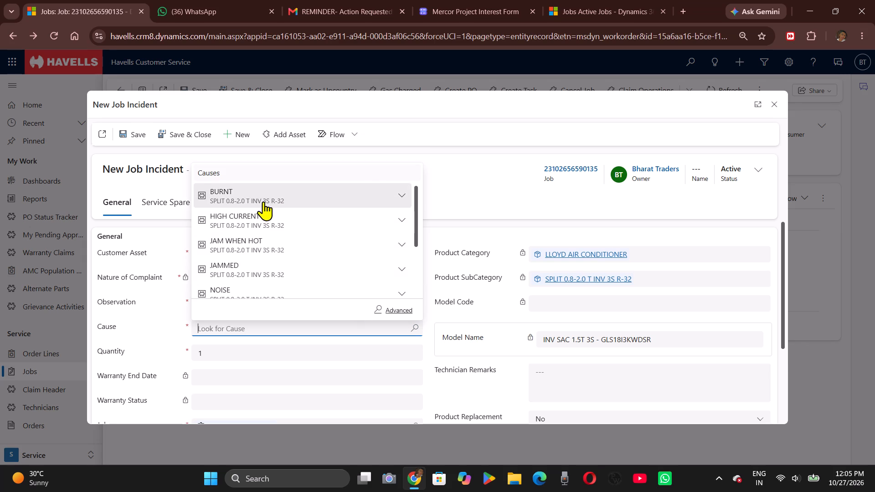
{"action": "left_click", "coordinate": [136, 131]}
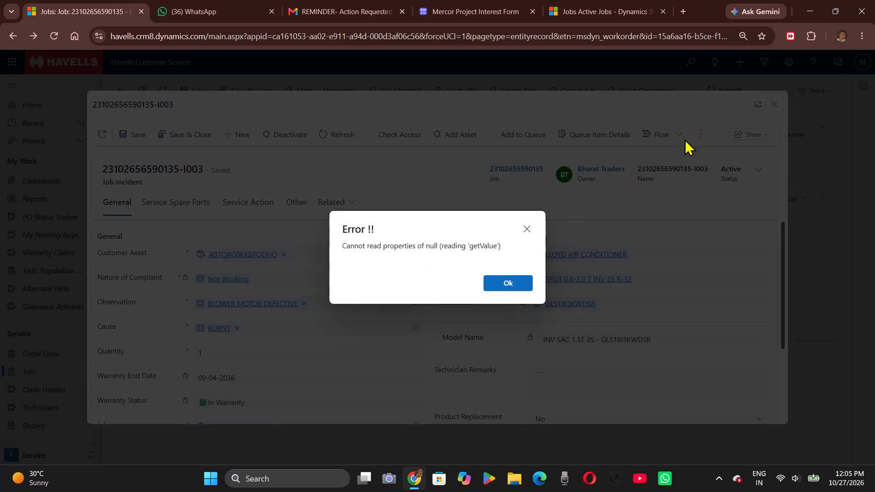
{"action": "left_click", "coordinate": [507, 285]}
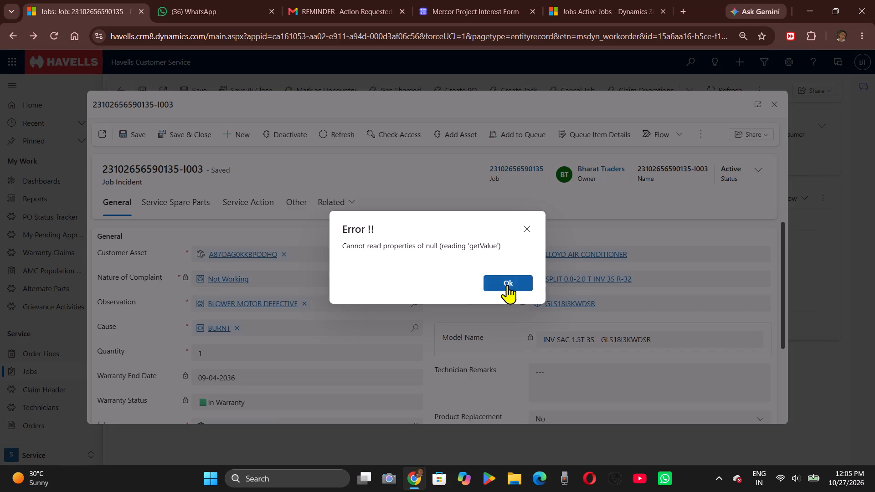
{"action": "left_click", "coordinate": [525, 232]}
{"action": "left_click", "coordinate": [525, 232]}
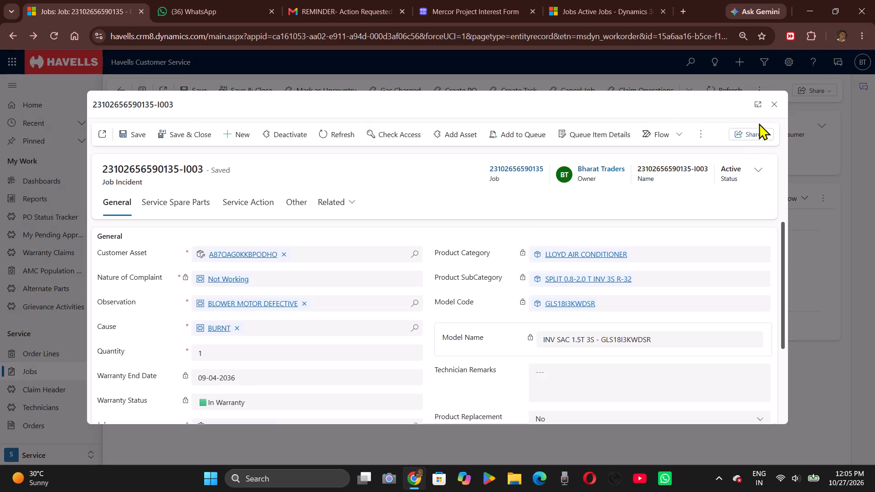
{"action": "left_click", "coordinate": [772, 107]}
{"action": "scroll", "coordinate": [447, 278], "scroll_direction": "up", "scroll_amount": 1}
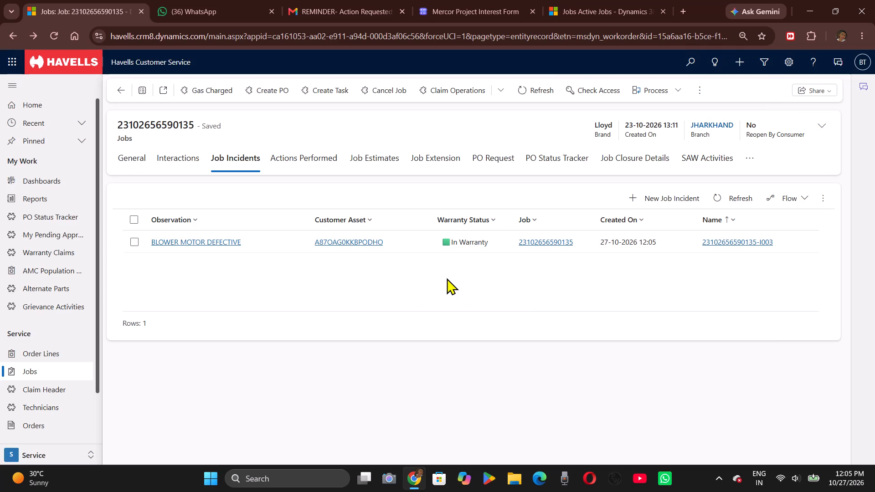
{"action": "scroll", "coordinate": [447, 278], "scroll_direction": "up", "scroll_amount": 1}
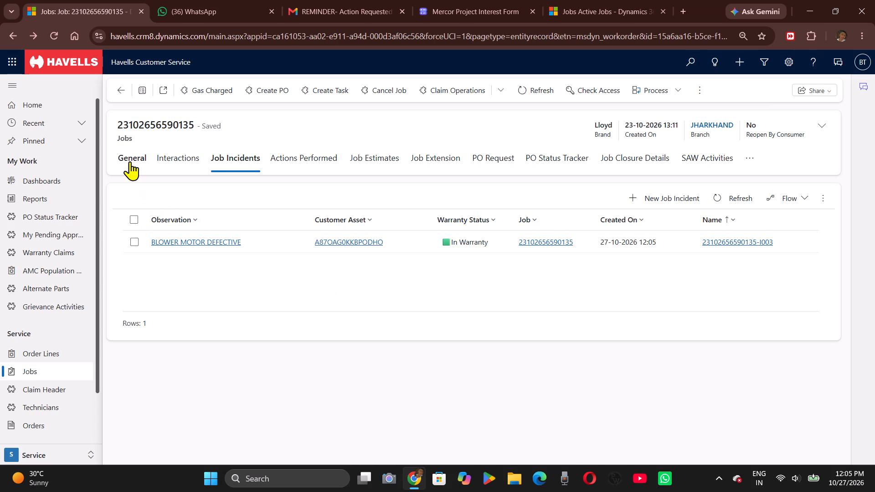
Reopen the new BLOWER MOTOR DEFECTIVE incident and show its service spare parts, dismissing the error dialogs.
{"action": "left_click", "coordinate": [130, 161]}
{"action": "left_click", "coordinate": [243, 151]}
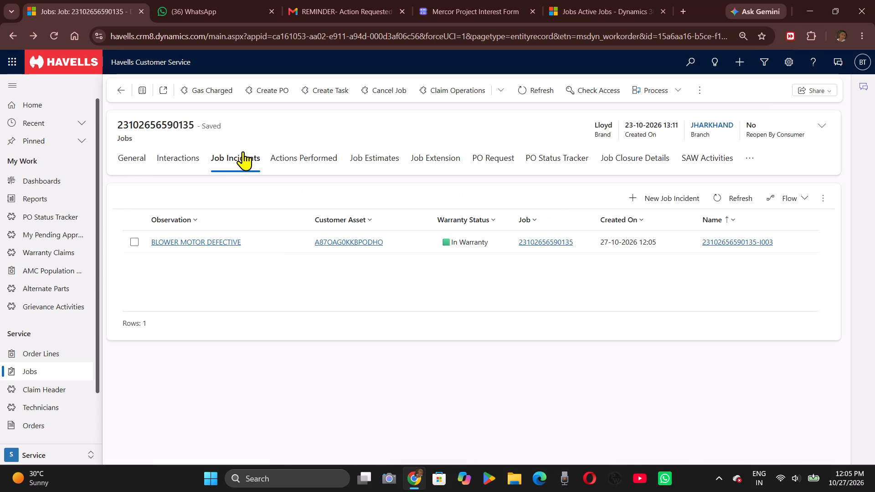
{"action": "triple_click", "coordinate": [282, 242]}
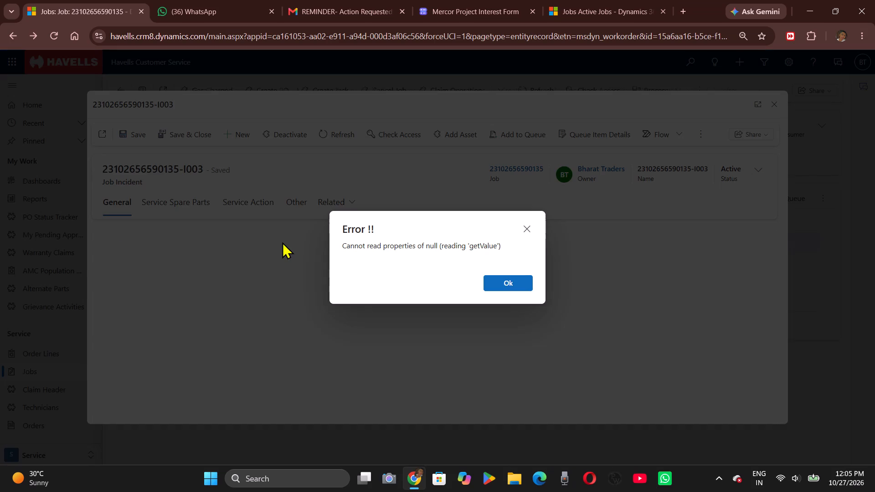
{"action": "left_click", "coordinate": [534, 230]}
{"action": "left_click", "coordinate": [534, 230]}
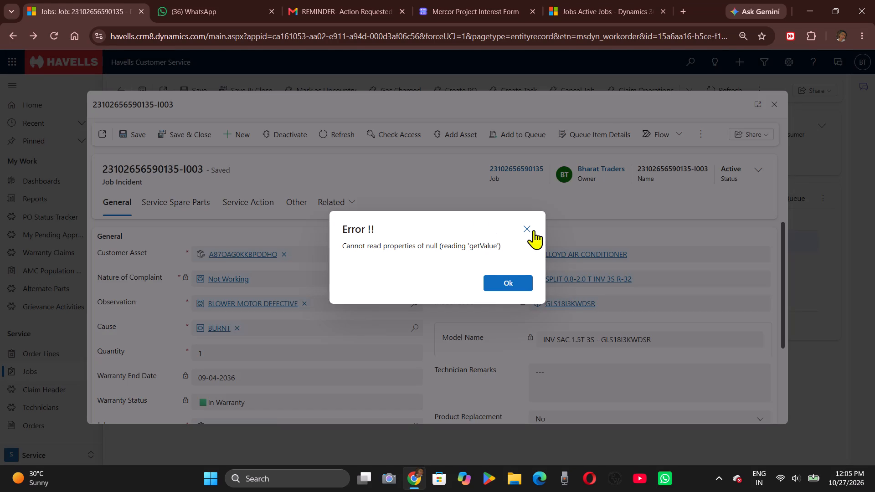
{"action": "left_click", "coordinate": [201, 200]}
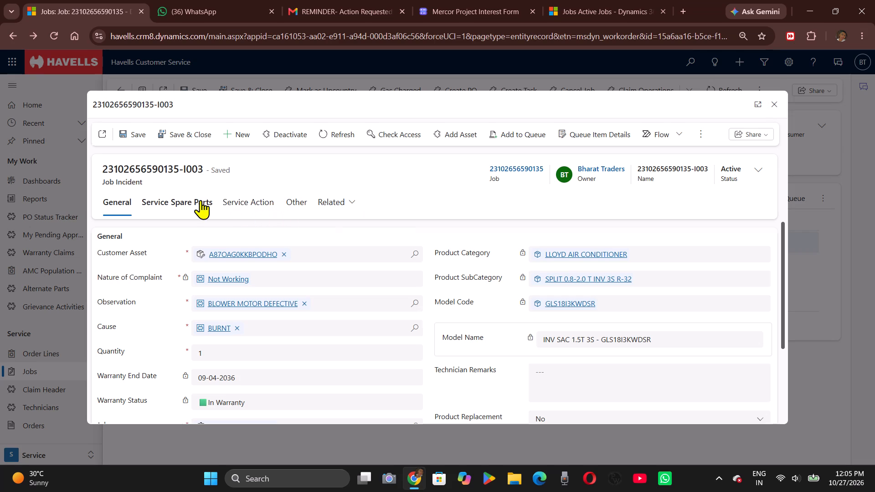
{"action": "left_click", "coordinate": [529, 234]}
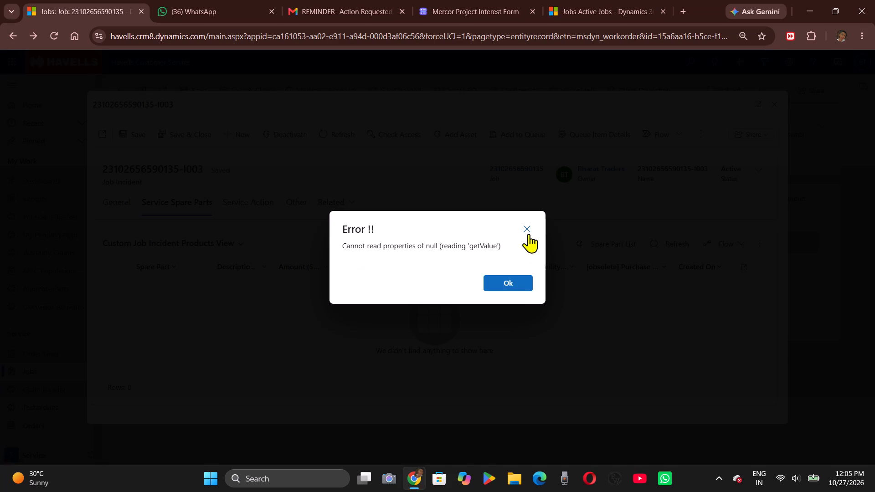
{"action": "triple_click", "coordinate": [521, 284]}
{"action": "left_click", "coordinate": [521, 284]}
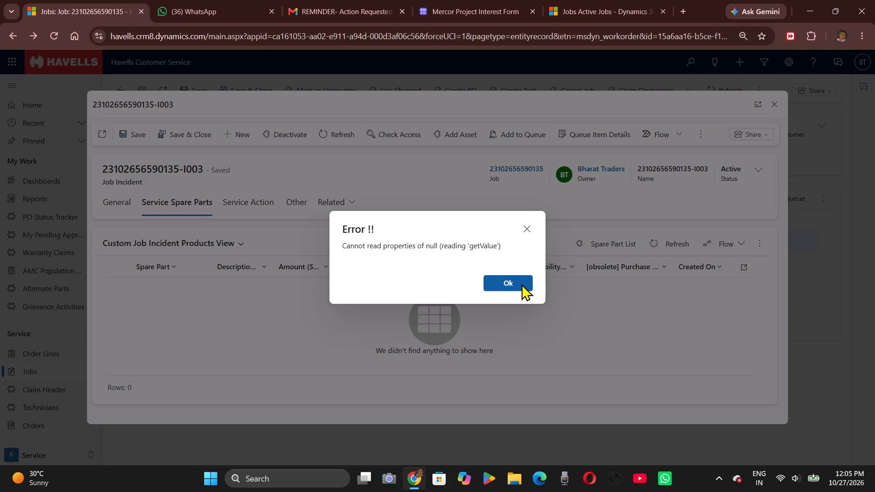
Search the incident's spare part list for "idu", add one GSCELOIX0076 IDU motor, and save the selection.
{"action": "left_click", "coordinate": [615, 246]}
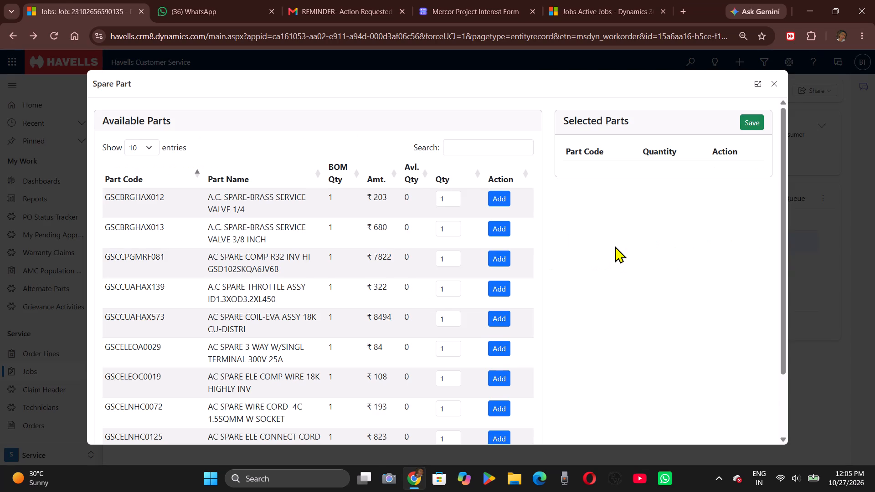
{"action": "left_click", "coordinate": [493, 151]}
{"action": "type", "text": "idu"}
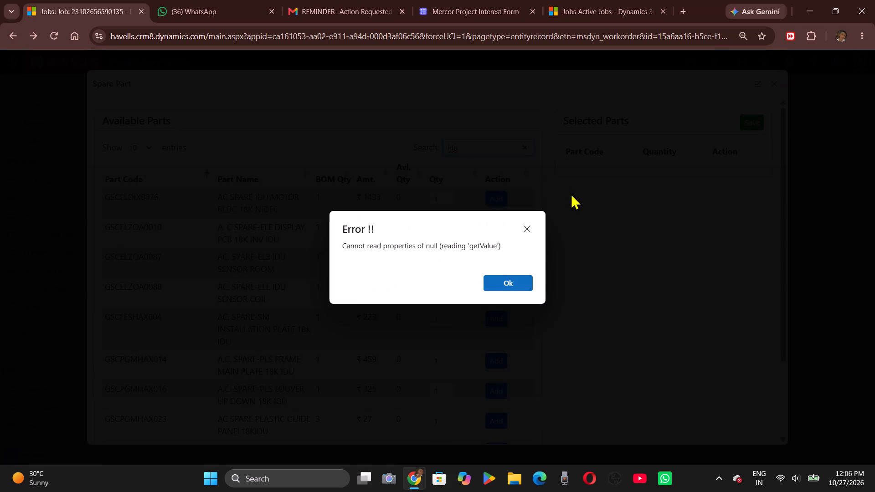
{"action": "left_click", "coordinate": [498, 278]}
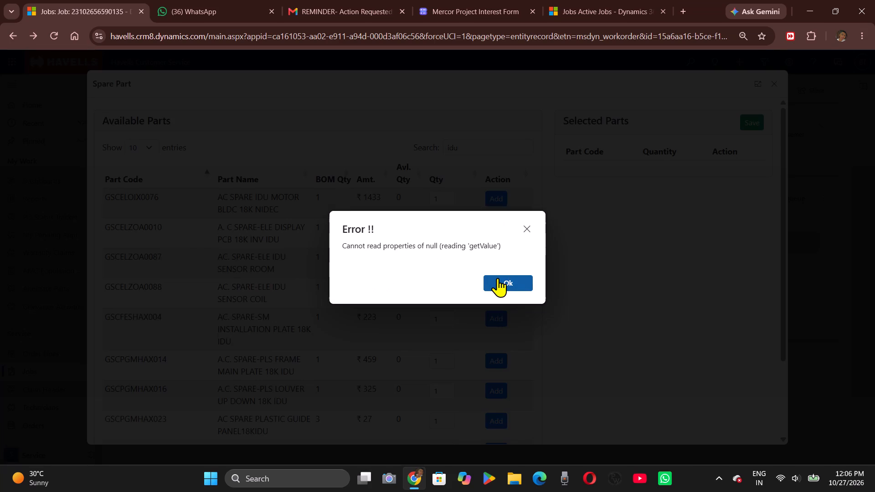
{"action": "left_click", "coordinate": [498, 278]}
{"action": "left_click", "coordinate": [498, 278]}
{"action": "left_click", "coordinate": [498, 278]}
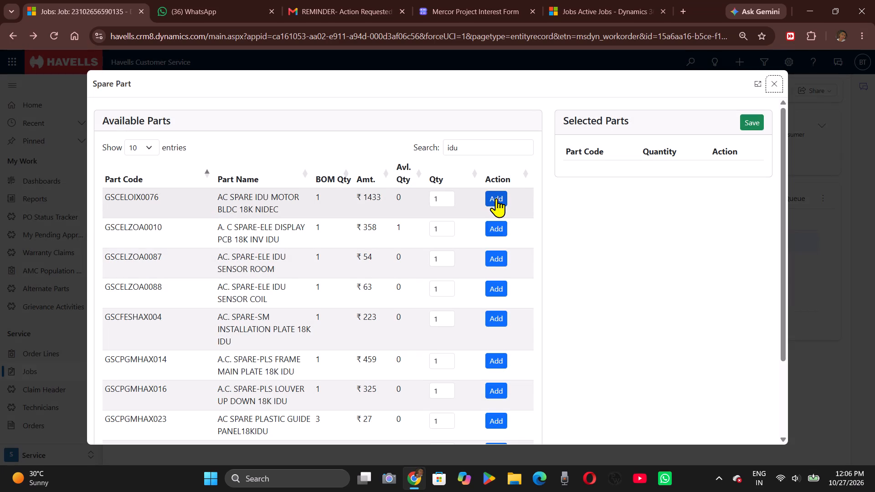
{"action": "left_click", "coordinate": [496, 198]}
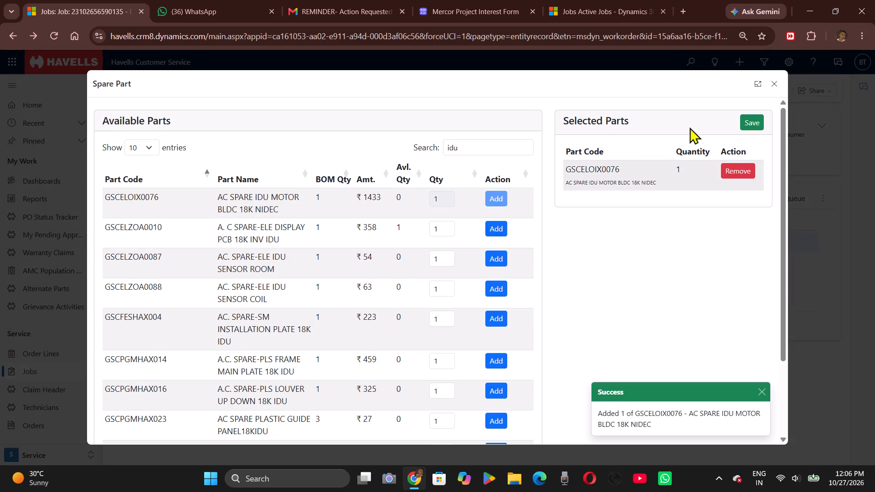
{"action": "left_click", "coordinate": [747, 121]}
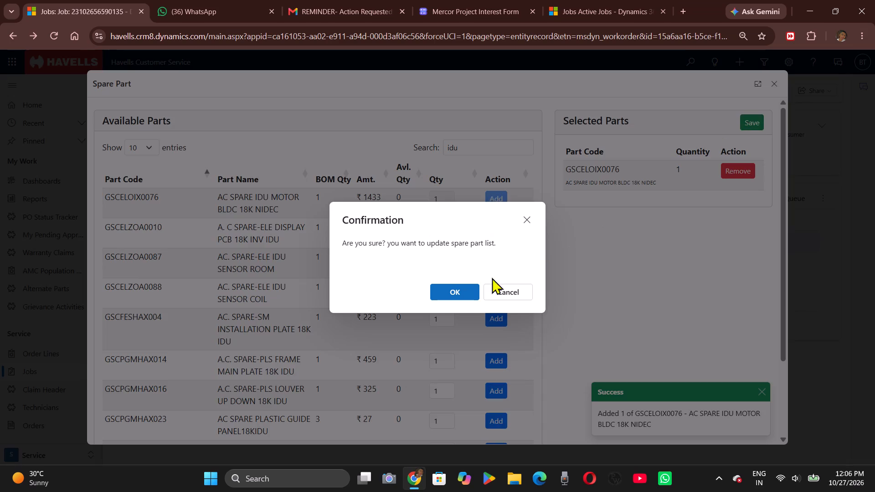
{"action": "left_click", "coordinate": [458, 288]}
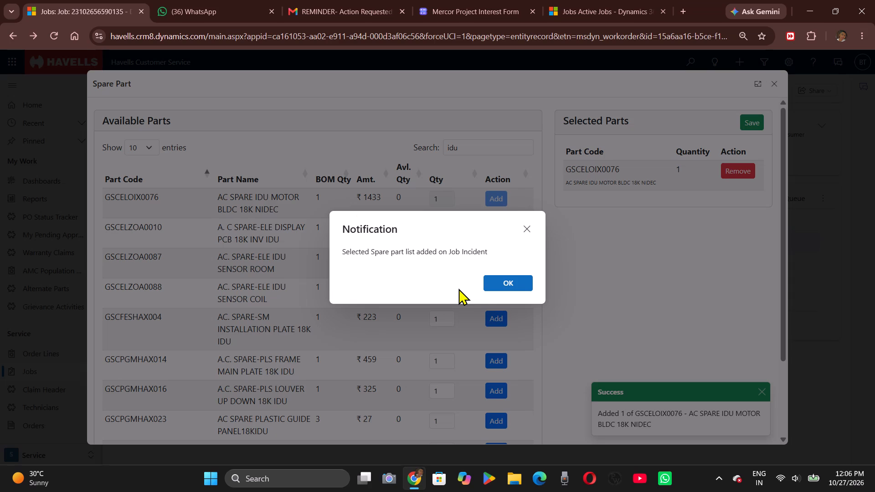
{"action": "left_click", "coordinate": [498, 284]}
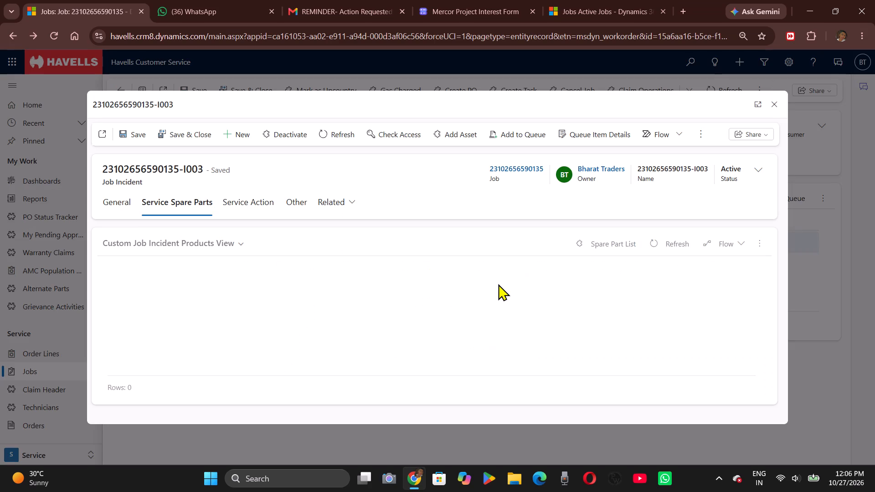
Open the GSCELOIX0076 job product from the incident's spare parts and dismiss the error dialogs.
{"action": "triple_click", "coordinate": [340, 291]}
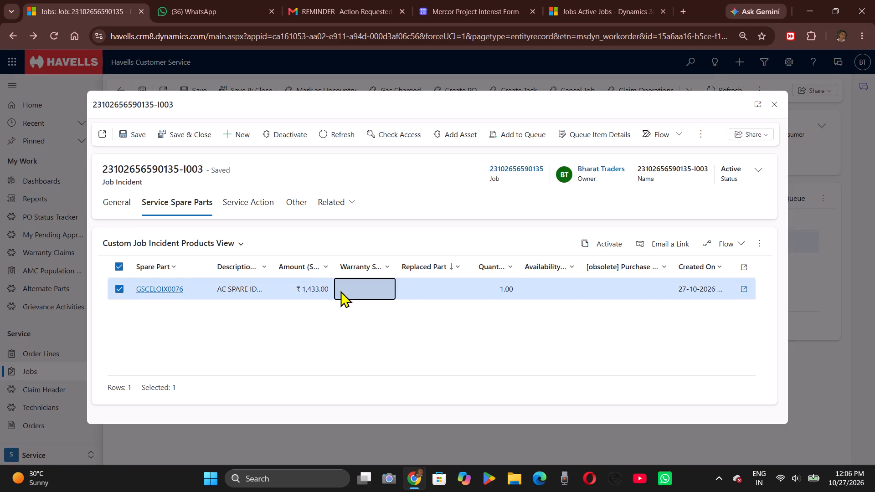
{"action": "triple_click", "coordinate": [340, 291]}
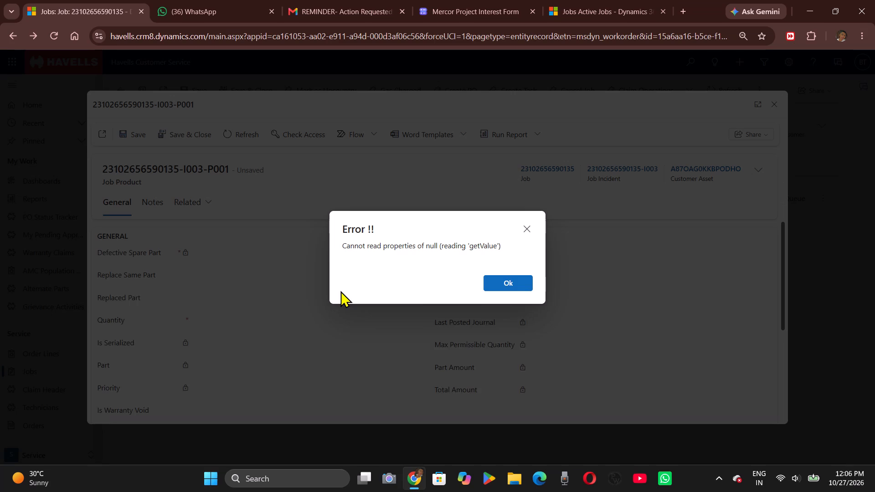
{"action": "left_click", "coordinate": [495, 277]}
{"action": "triple_click", "coordinate": [529, 229]}
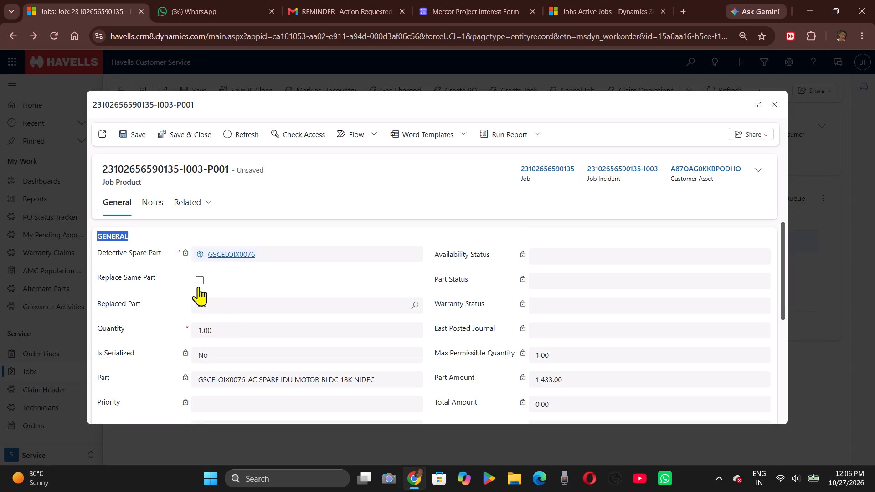
{"action": "left_click", "coordinate": [198, 287]}
{"action": "left_click", "coordinate": [530, 230]}
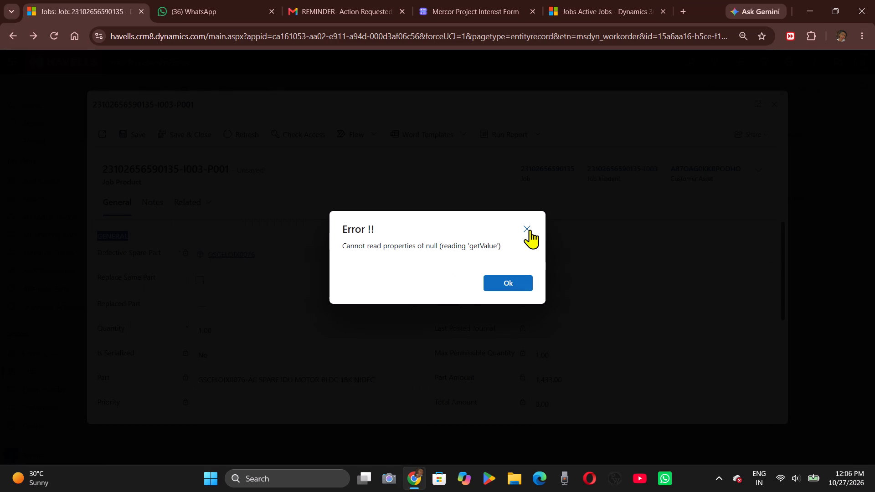
{"action": "left_click", "coordinate": [530, 230]}
{"action": "left_click", "coordinate": [530, 230]}
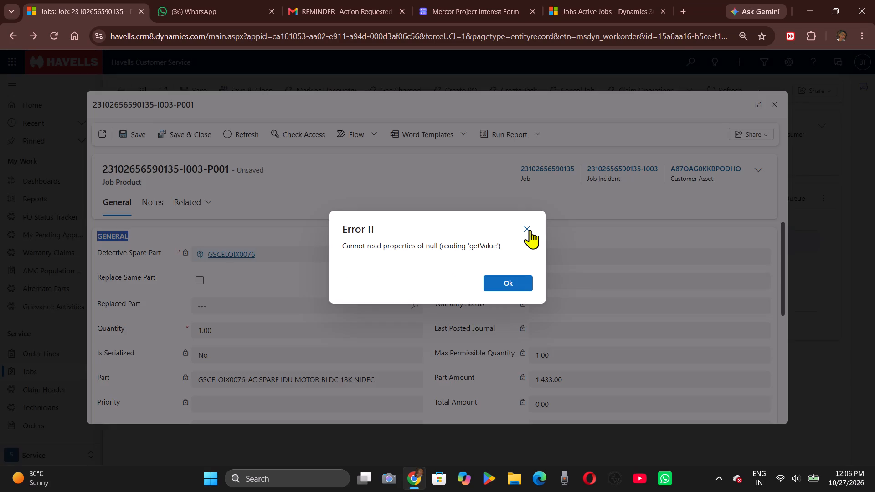
{"action": "left_click", "coordinate": [530, 230]}
Enable Replace Same Part on the job product, save it, dismiss the error dialogs, and close the record.
{"action": "left_click", "coordinate": [200, 279]}
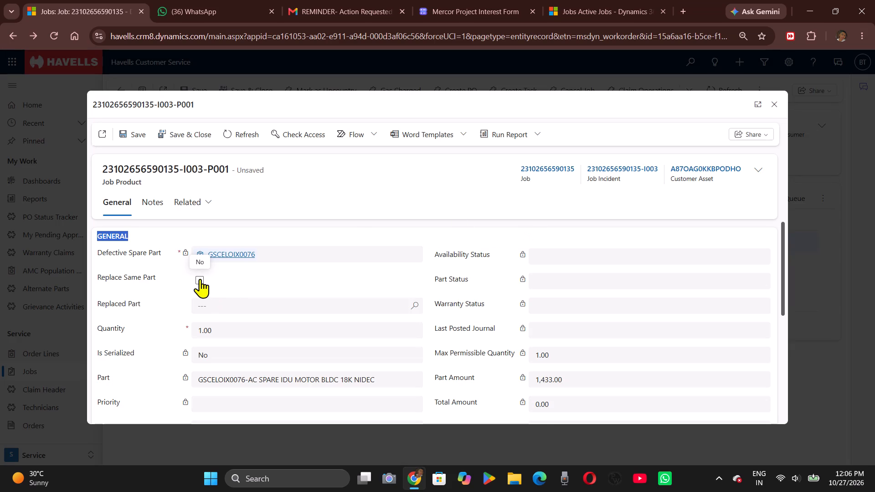
{"action": "left_click", "coordinate": [131, 139]}
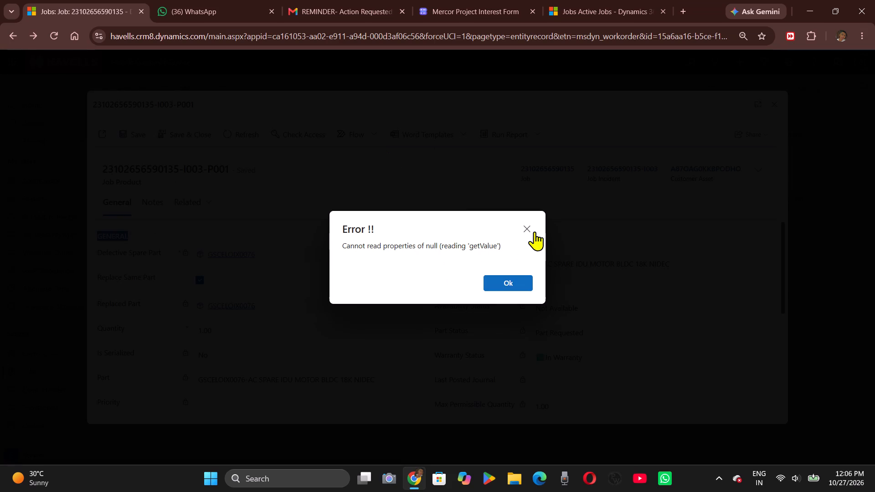
{"action": "left_click", "coordinate": [529, 226]}
{"action": "left_click", "coordinate": [499, 277]}
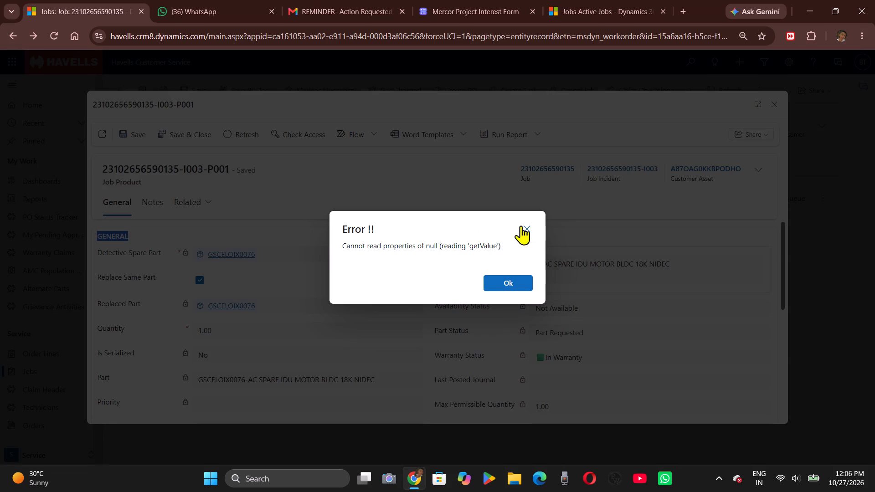
{"action": "left_click", "coordinate": [521, 225]}
{"action": "left_click", "coordinate": [521, 225]}
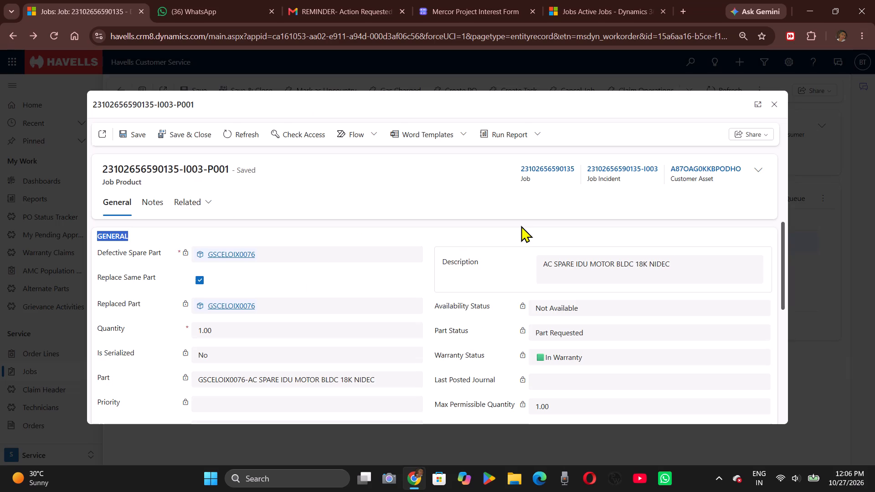
{"action": "left_click", "coordinate": [772, 105]}
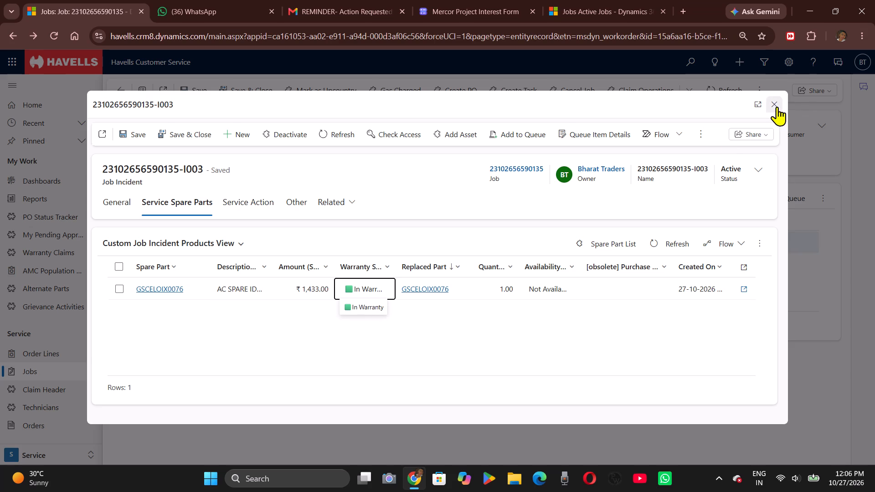
{"action": "left_click", "coordinate": [777, 107]}
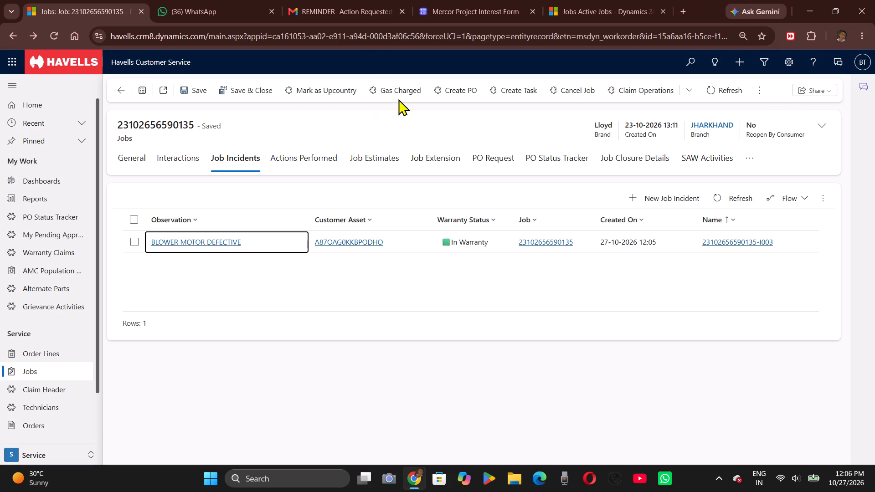
{"action": "left_click", "coordinate": [139, 164]}
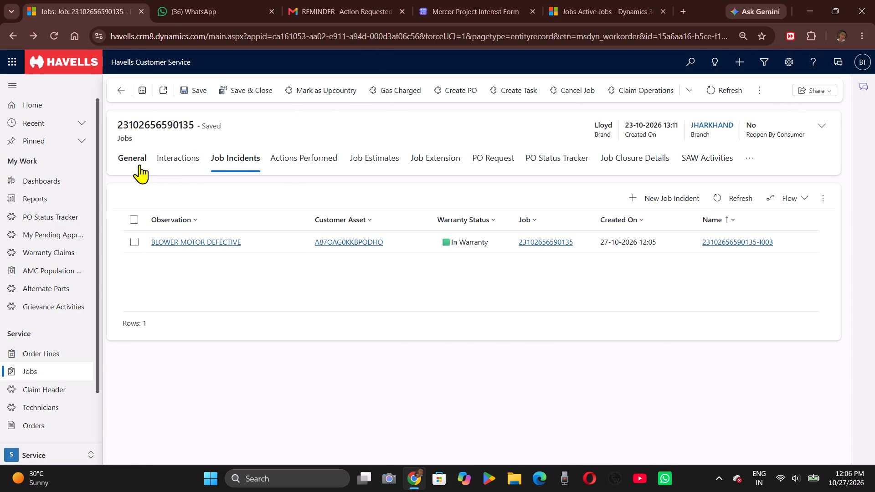
{"action": "left_click", "coordinate": [448, 91]}
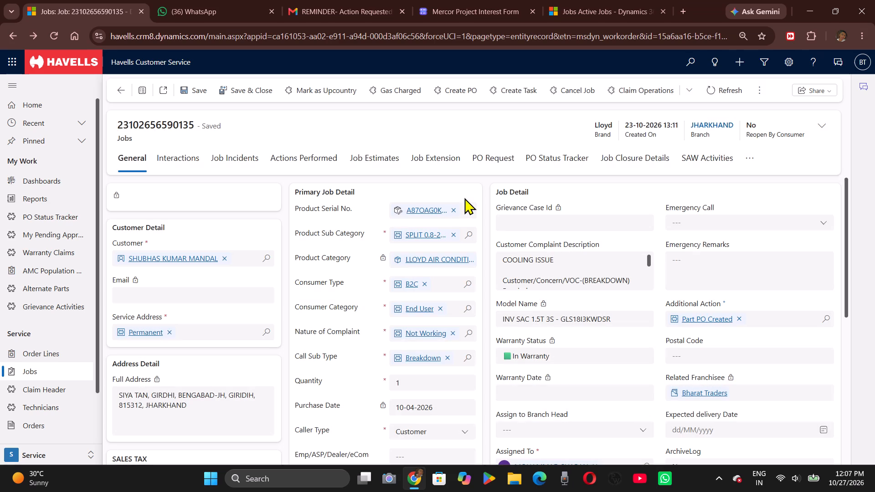
Return to the Active Jobs list and look through the product, complaint and customer details of the listed jobs.
{"action": "left_click", "coordinate": [110, 91]}
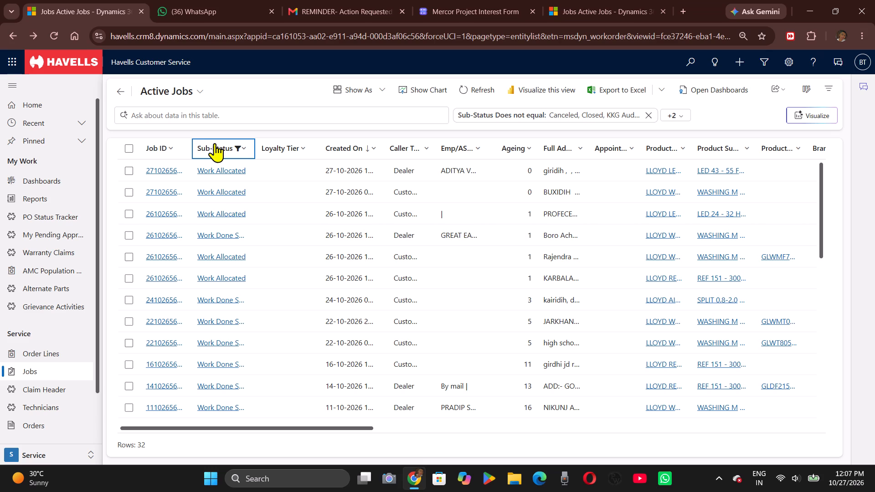
{"action": "scroll", "coordinate": [396, 303], "scroll_direction": "left", "scroll_amount": 2}
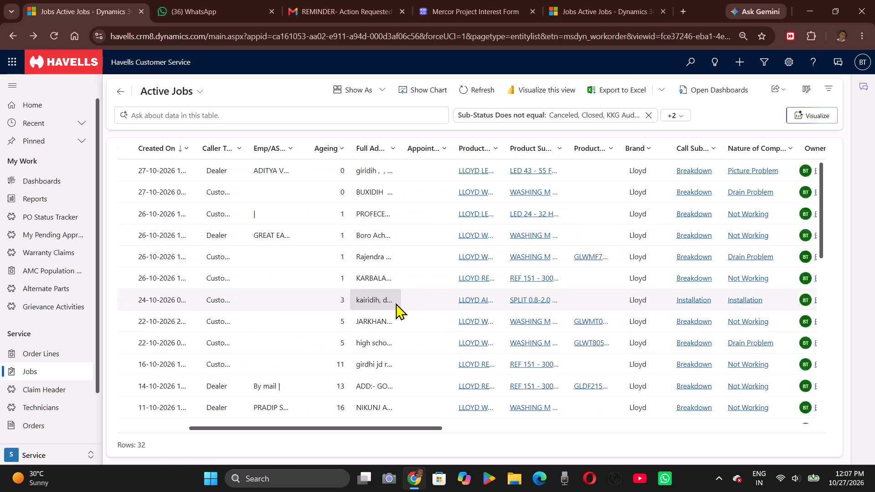
{"action": "scroll", "coordinate": [396, 303], "scroll_direction": "up", "scroll_amount": 2}
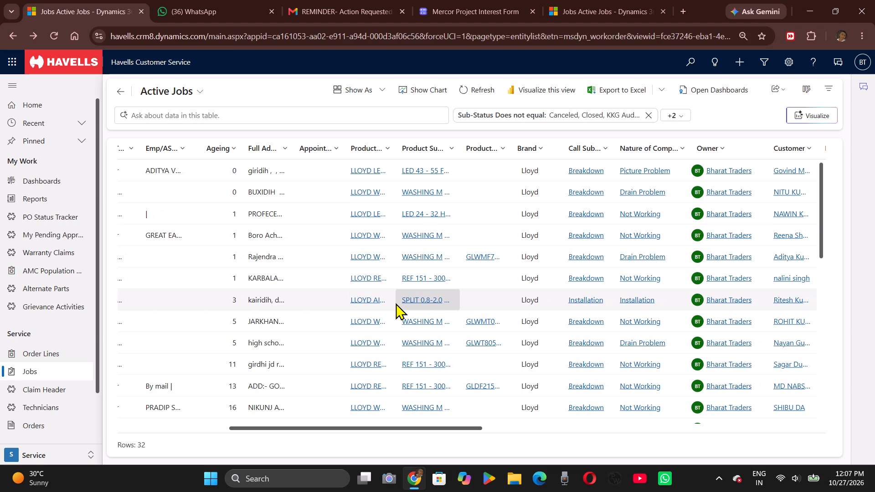
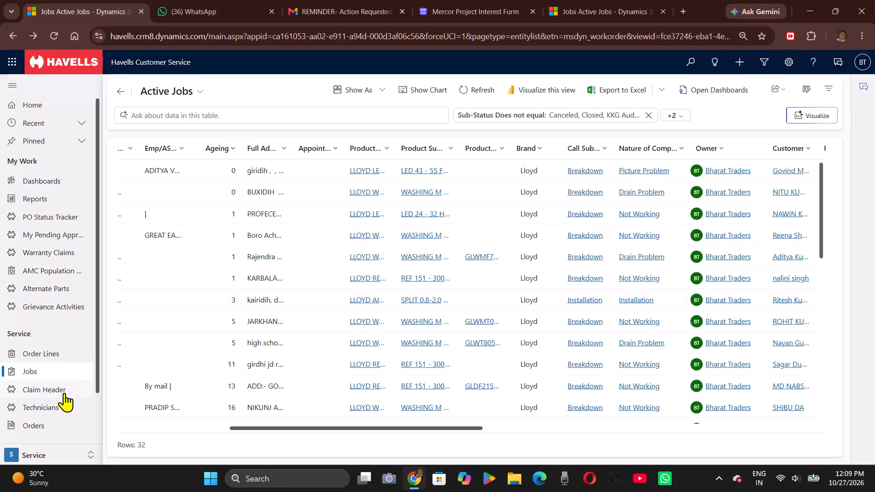
Leave the Active Jobs list and open the Orders list in the Service area.
{"action": "left_click", "coordinate": [46, 423]}
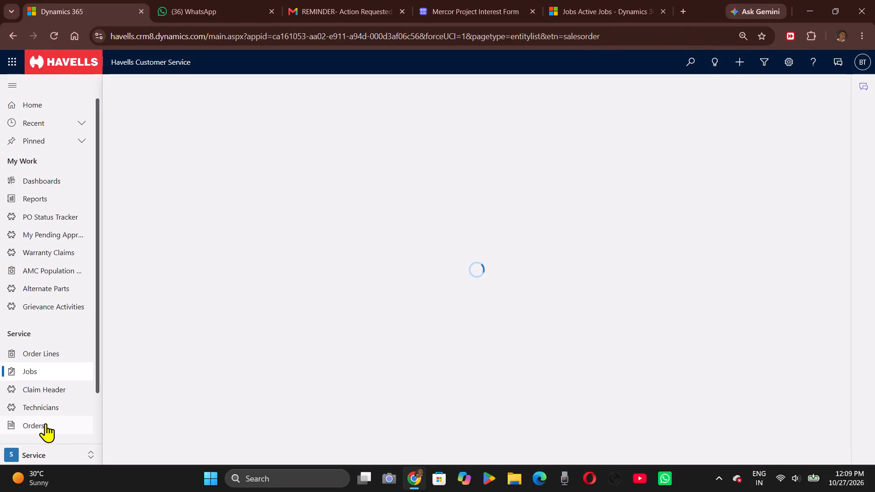
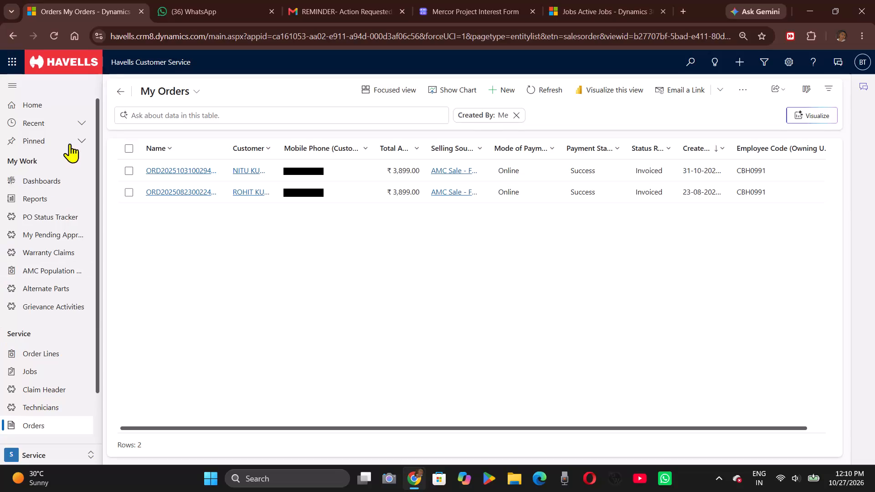
Reload the My Orders page and open the Jobs list in the Service area.
{"action": "left_click", "coordinate": [54, 32]}
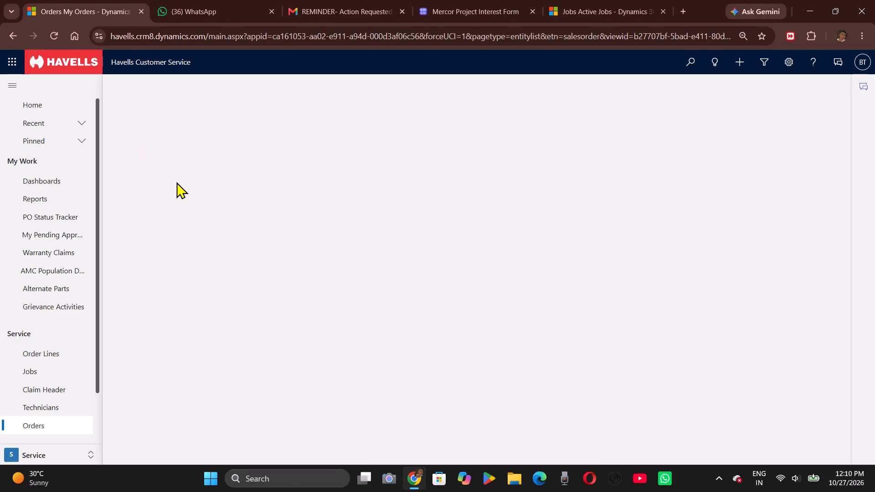
{"action": "left_click", "coordinate": [48, 366]}
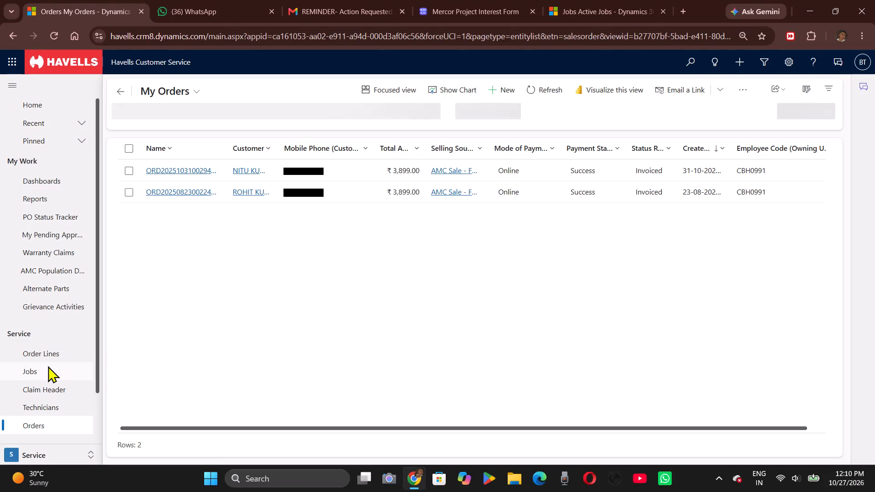
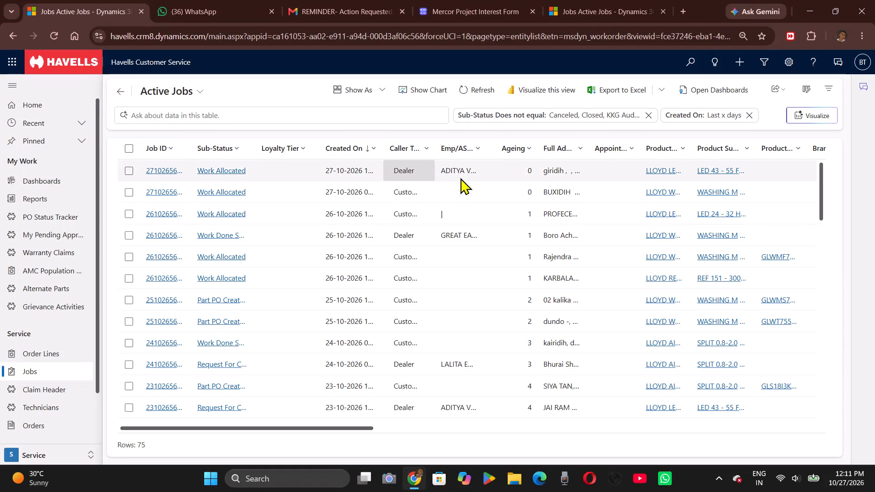
{"action": "triple_click", "coordinate": [474, 194]}
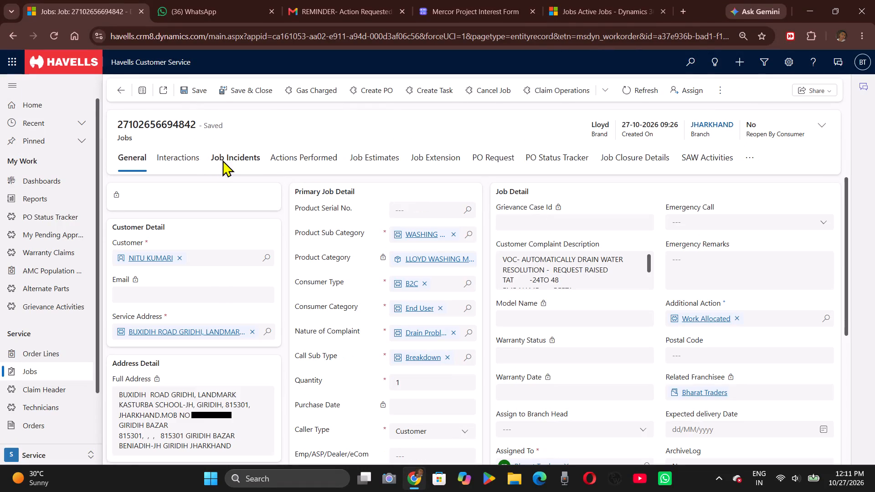
{"action": "left_click", "coordinate": [216, 160]}
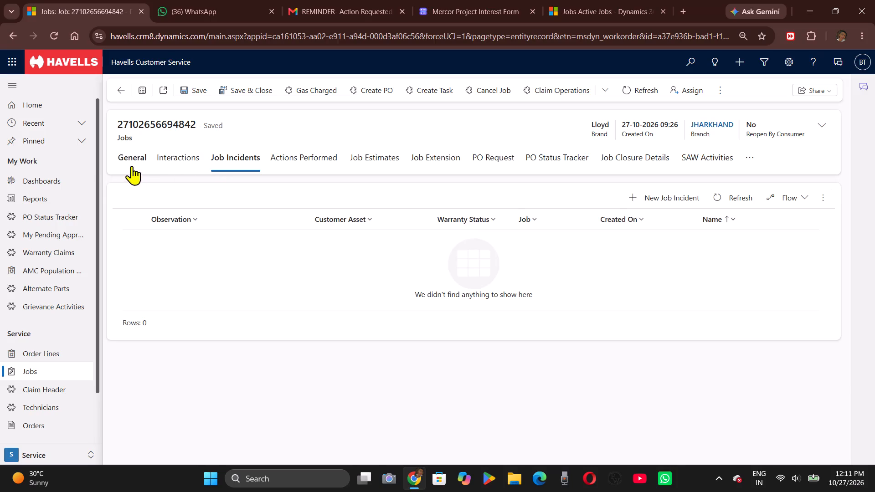
{"action": "left_click", "coordinate": [132, 166]}
{"action": "left_click", "coordinate": [621, 154]}
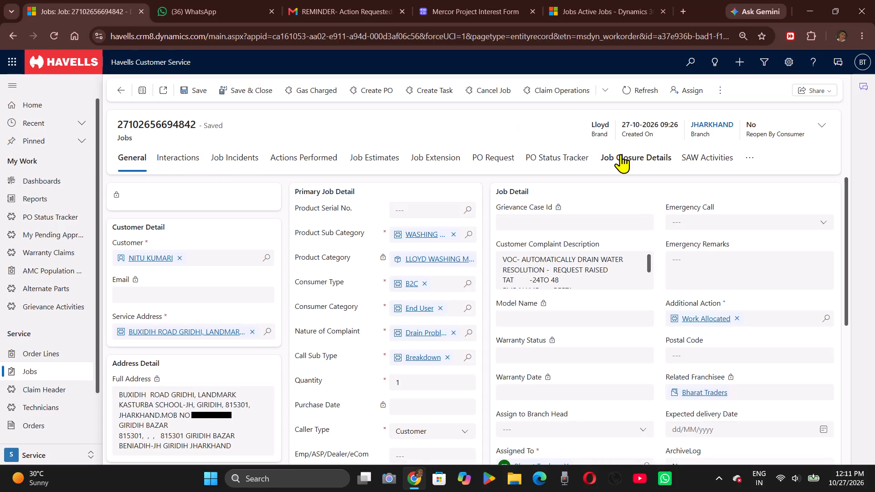
{"action": "left_click", "coordinate": [140, 155]}
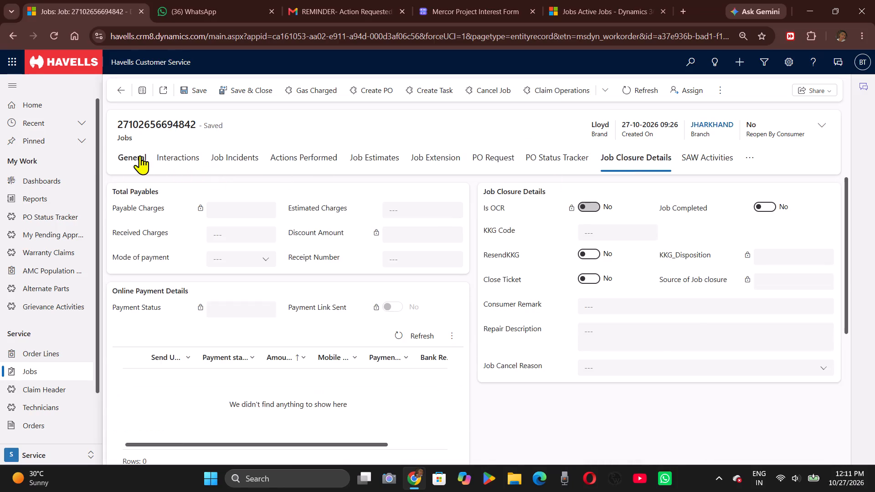
{"action": "left_click", "coordinate": [124, 97]}
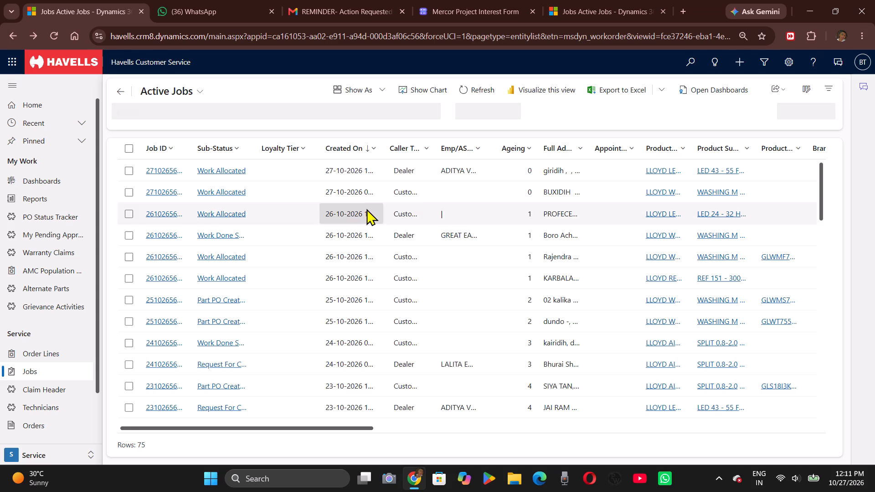
Examine the Active Jobs list across its ageing, product, call subtype, nature of complaint, owner and customer columns.
{"action": "scroll", "coordinate": [366, 209], "scroll_direction": "left", "scroll_amount": 4}
{"action": "scroll", "coordinate": [366, 209], "scroll_direction": "up", "scroll_amount": 1}
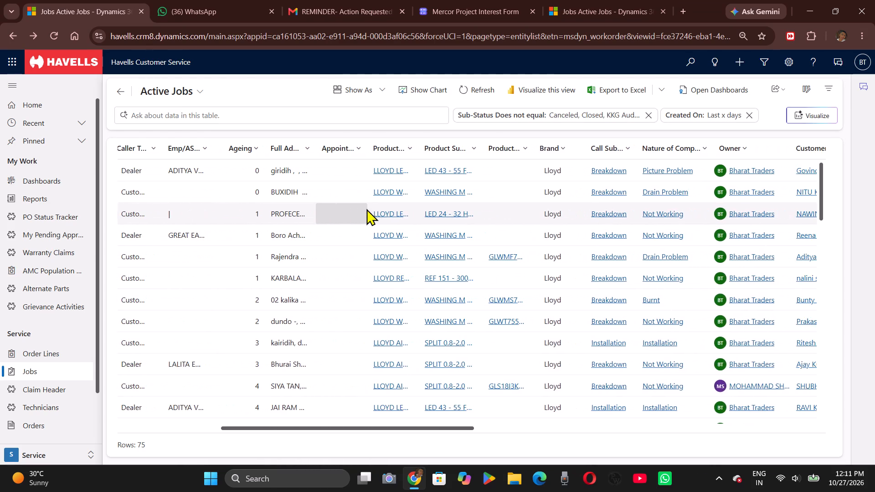
{"action": "scroll", "coordinate": [366, 209], "scroll_direction": "up", "scroll_amount": 1}
{"action": "scroll", "coordinate": [366, 209], "scroll_direction": "left", "scroll_amount": 1}
{"action": "scroll", "coordinate": [366, 209], "scroll_direction": "right", "scroll_amount": 1}
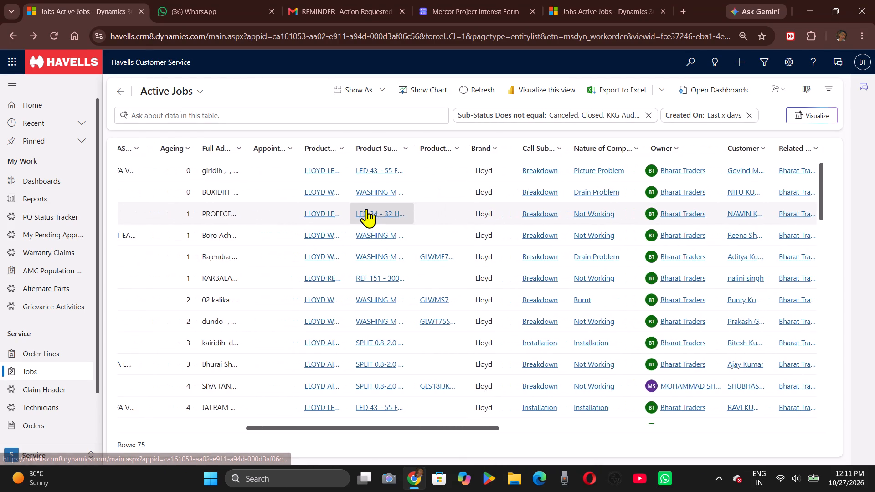
{"action": "scroll", "coordinate": [366, 209], "scroll_direction": "right", "scroll_amount": 1}
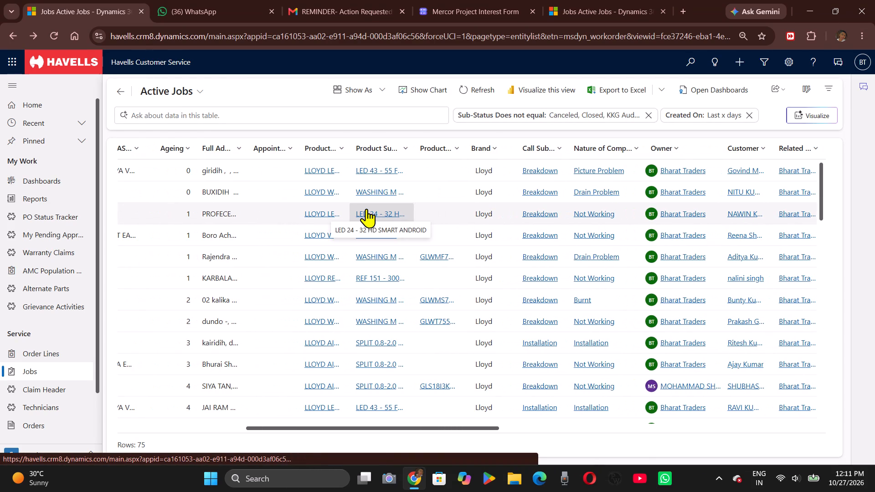
{"action": "scroll", "coordinate": [366, 209], "scroll_direction": "left", "scroll_amount": 1}
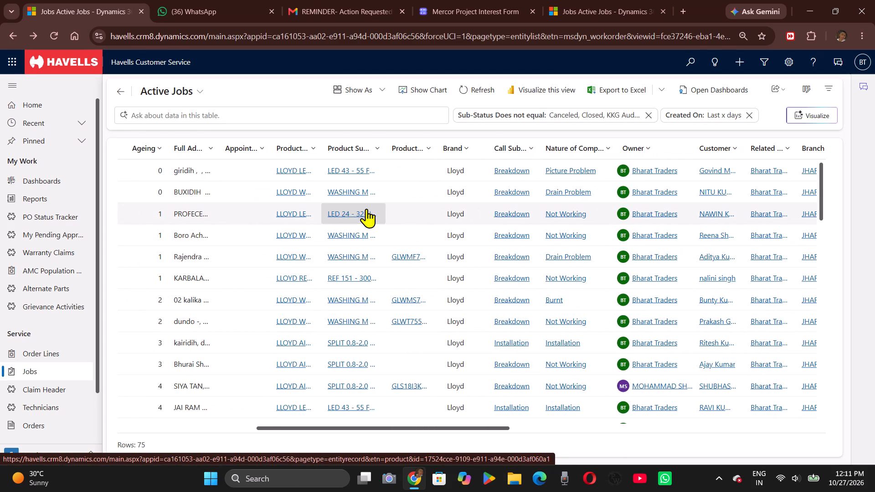
{"action": "scroll", "coordinate": [378, 263], "scroll_direction": "left", "scroll_amount": 2}
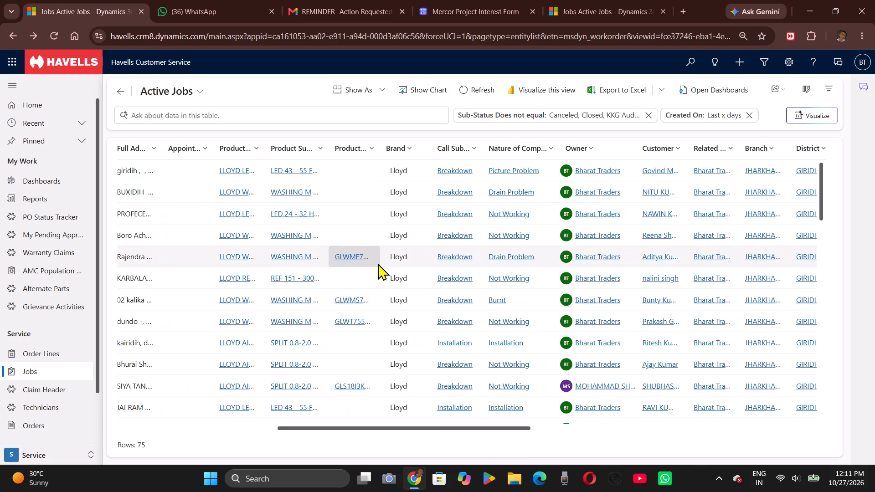
{"action": "scroll", "coordinate": [378, 263], "scroll_direction": "left", "scroll_amount": 1}
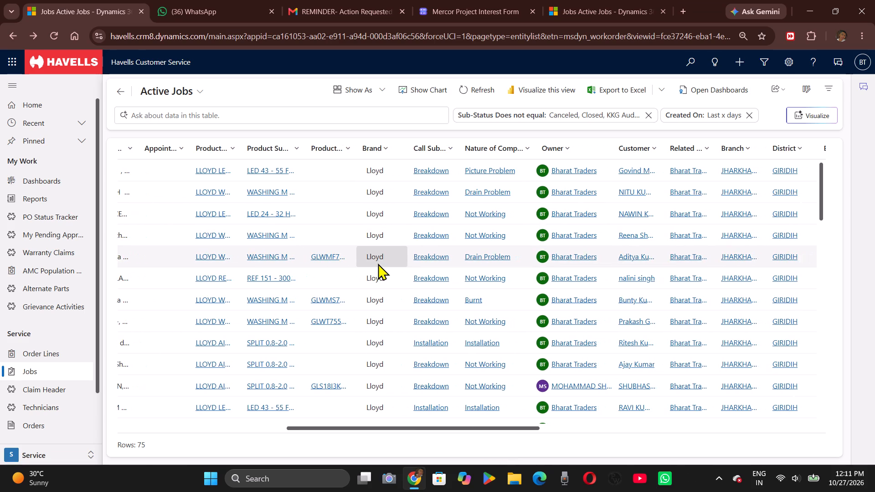
{"action": "scroll", "coordinate": [378, 263], "scroll_direction": "left", "scroll_amount": 2}
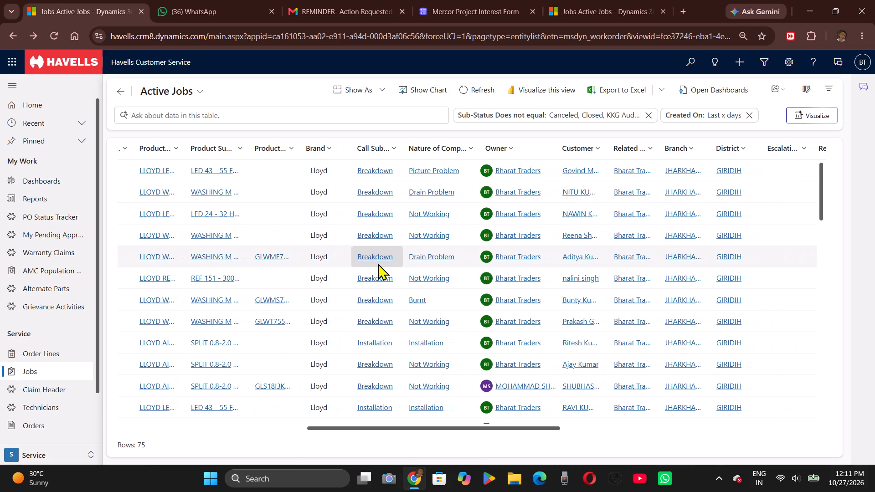
{"action": "scroll", "coordinate": [378, 263], "scroll_direction": "right", "scroll_amount": 1}
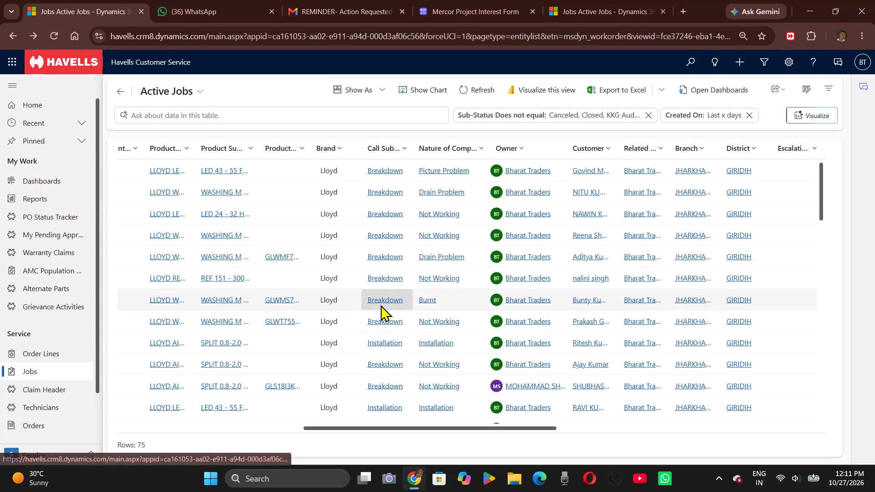
{"action": "scroll", "coordinate": [381, 305], "scroll_direction": "down", "scroll_amount": 2}
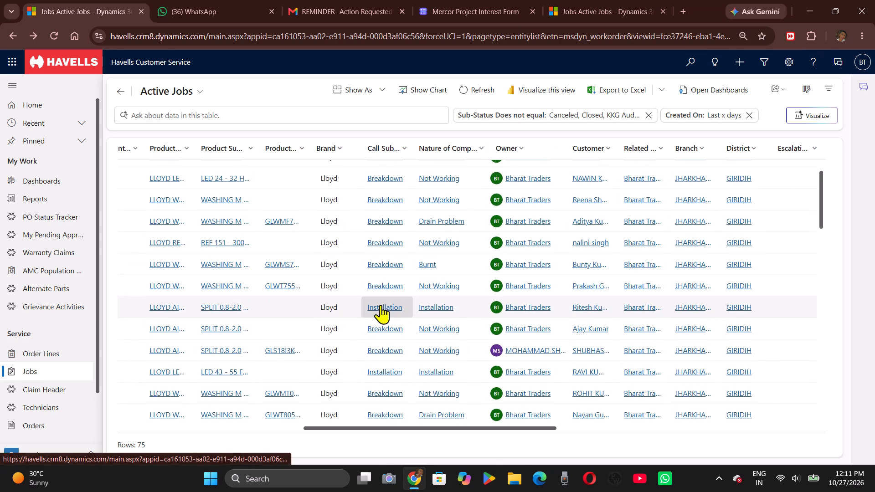
{"action": "scroll", "coordinate": [381, 305], "scroll_direction": "down", "scroll_amount": 1}
{"action": "scroll", "coordinate": [381, 305], "scroll_direction": "up", "scroll_amount": 2}
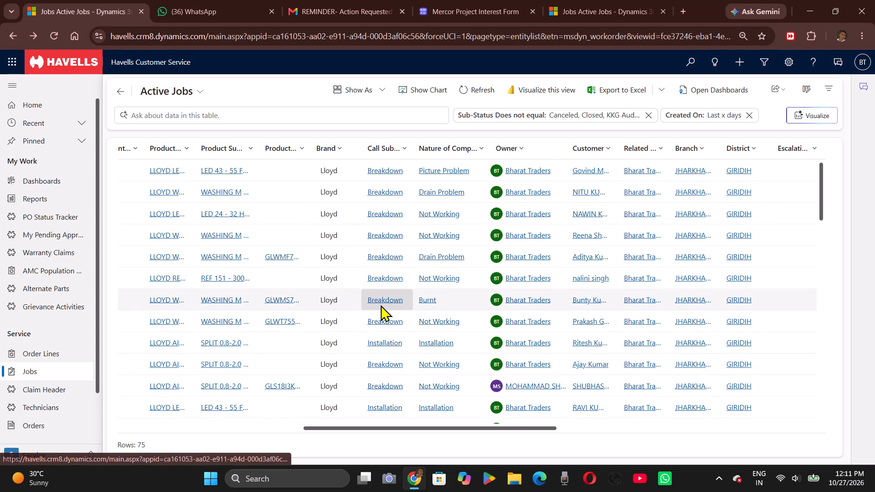
{"action": "scroll", "coordinate": [381, 305], "scroll_direction": "up", "scroll_amount": 1}
{"action": "scroll", "coordinate": [381, 305], "scroll_direction": "right", "scroll_amount": 2}
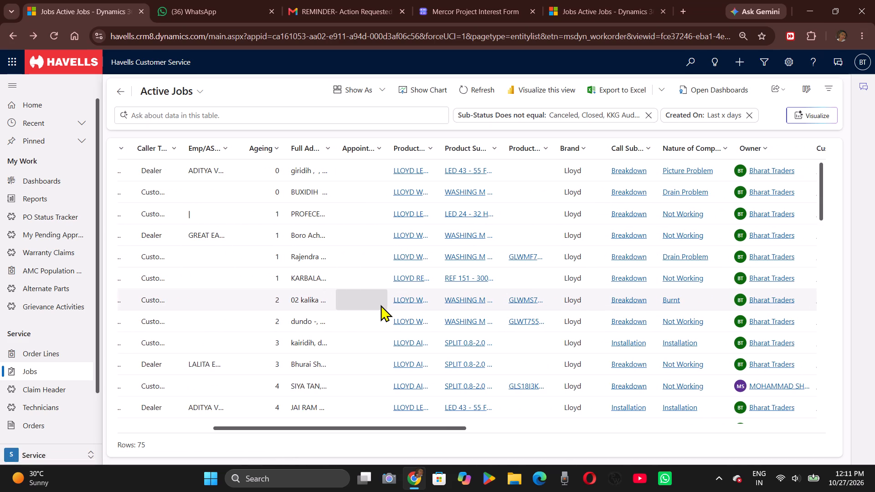
{"action": "scroll", "coordinate": [381, 305], "scroll_direction": "left", "scroll_amount": 1}
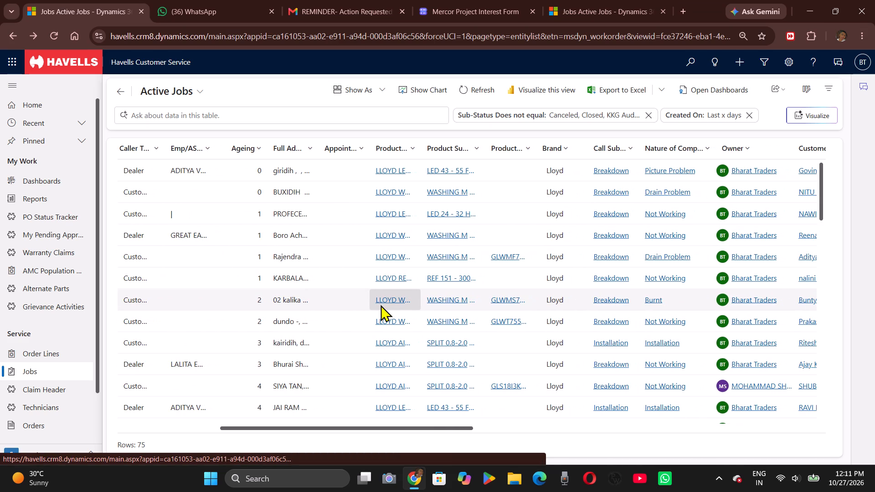
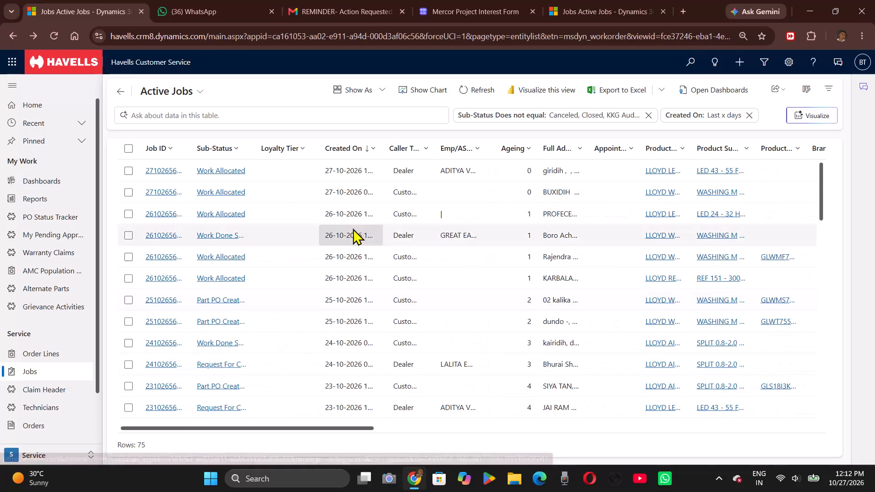
{"action": "triple_click", "coordinate": [308, 168]}
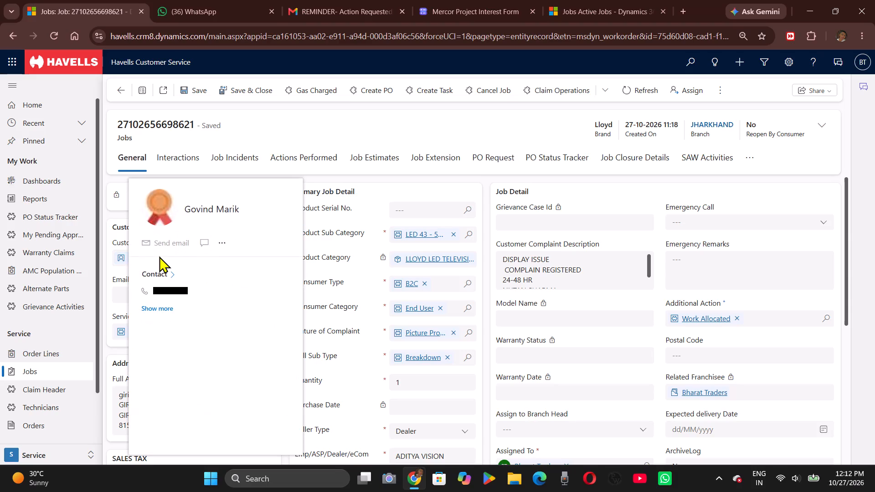
{"action": "scroll", "coordinate": [159, 256], "scroll_direction": "down", "scroll_amount": 1}
{"action": "left_click", "coordinate": [215, 206]}
{"action": "left_click", "coordinate": [233, 134]}
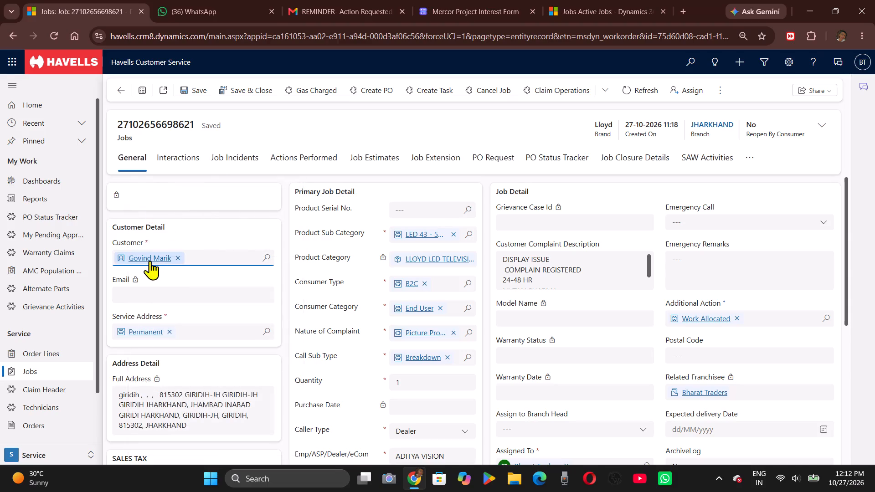
Open the customer's consumer record from the job and examine the contact information and customer job history.
{"action": "left_click", "coordinate": [150, 261]}
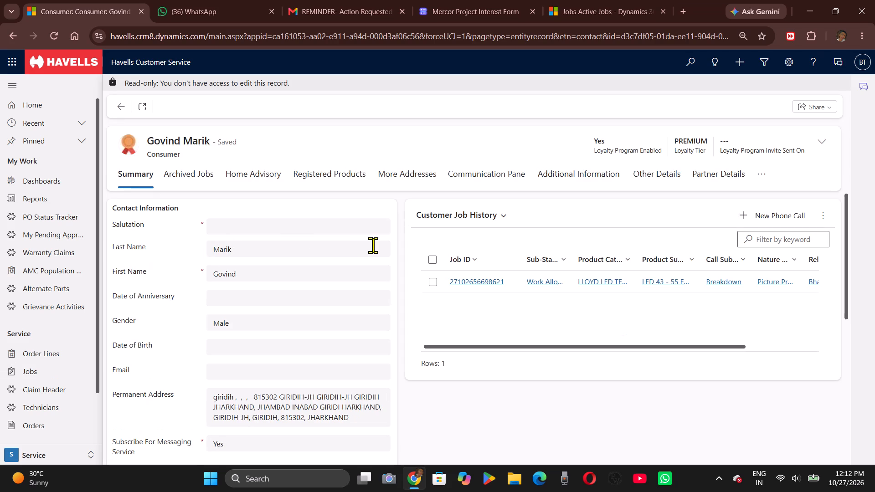
{"action": "scroll", "coordinate": [392, 261], "scroll_direction": "down", "scroll_amount": 1}
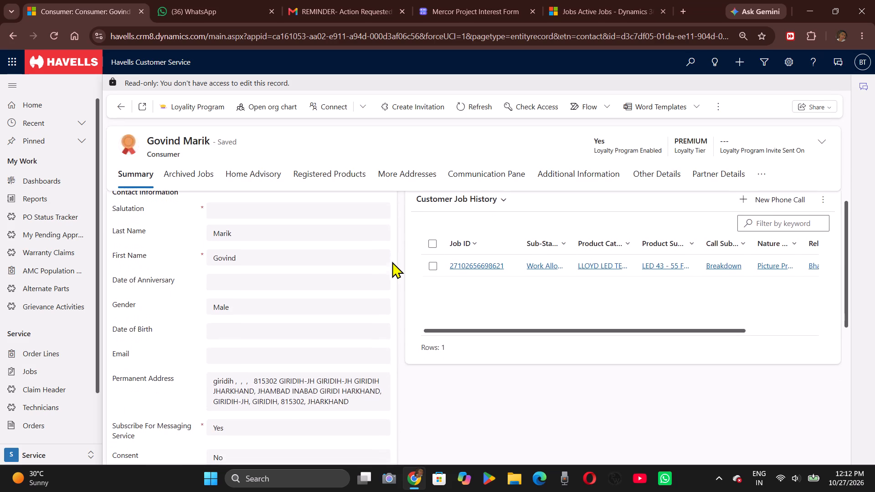
{"action": "scroll", "coordinate": [392, 261], "scroll_direction": "down", "scroll_amount": 4}
{"action": "scroll", "coordinate": [392, 261], "scroll_direction": "up", "scroll_amount": 2}
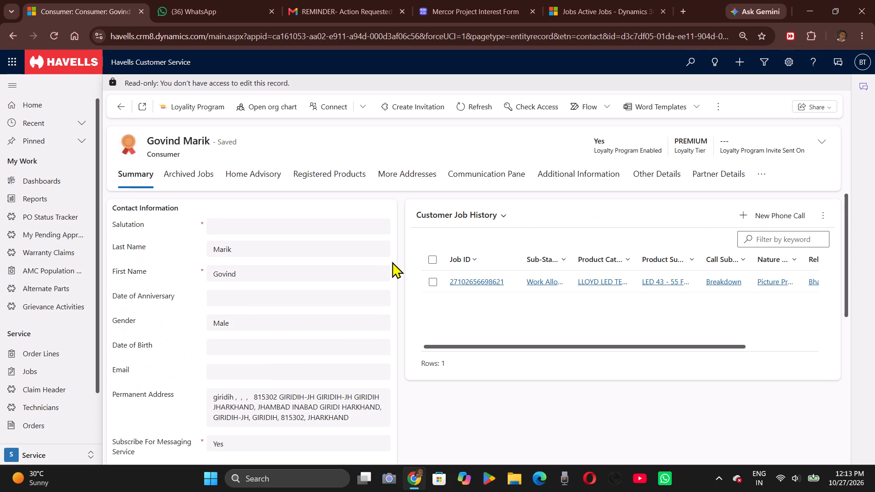
{"action": "left_click", "coordinate": [433, 279]}
{"action": "triple_click", "coordinate": [433, 279]}
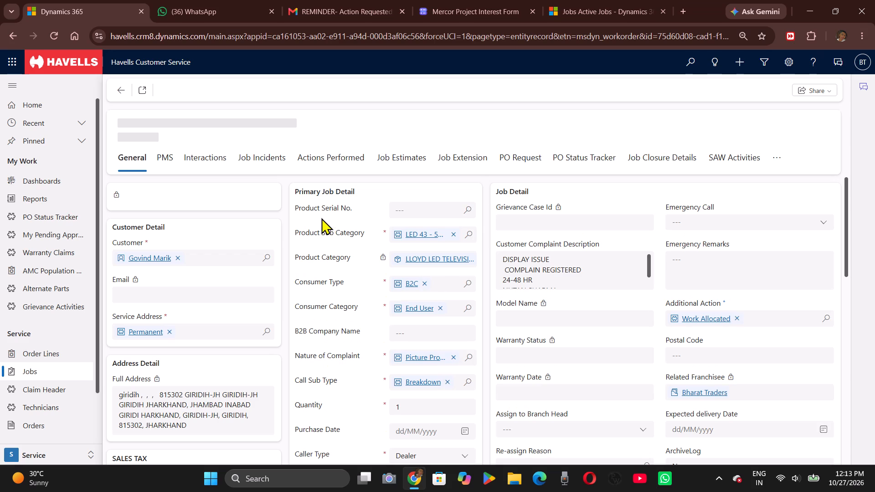
{"action": "left_click", "coordinate": [109, 85]}
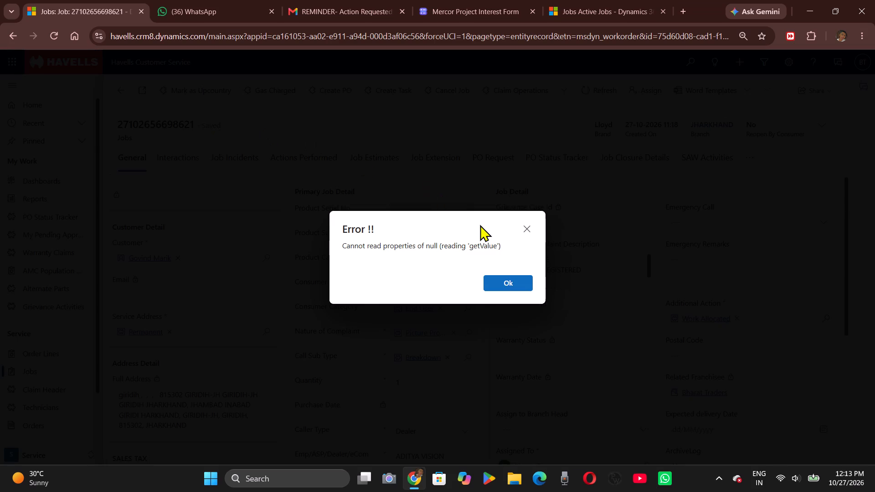
{"action": "left_click", "coordinate": [511, 277]}
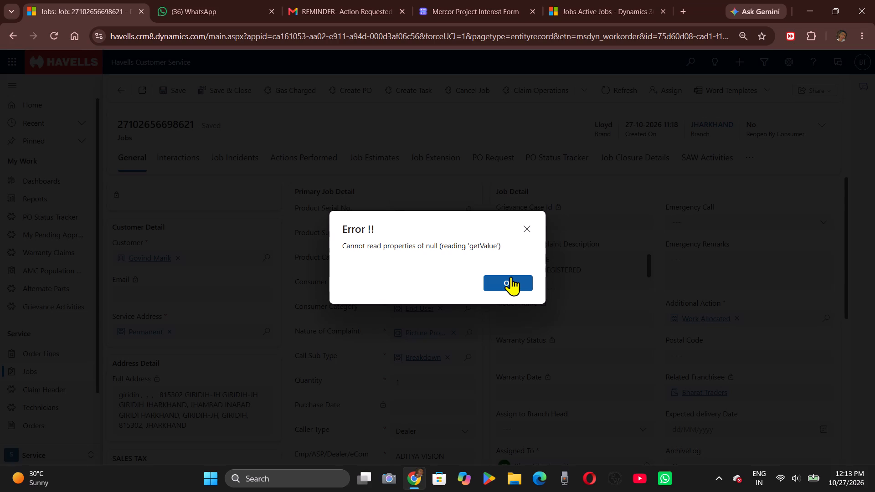
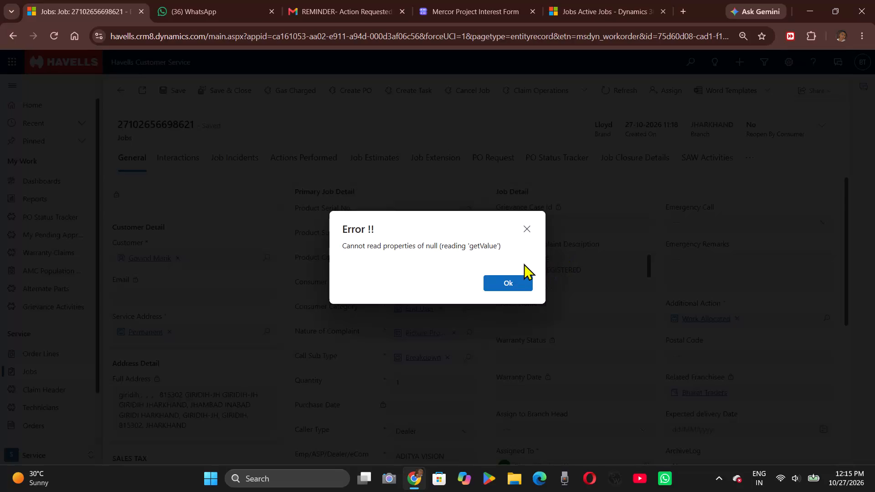
{"action": "left_click", "coordinate": [522, 232]}
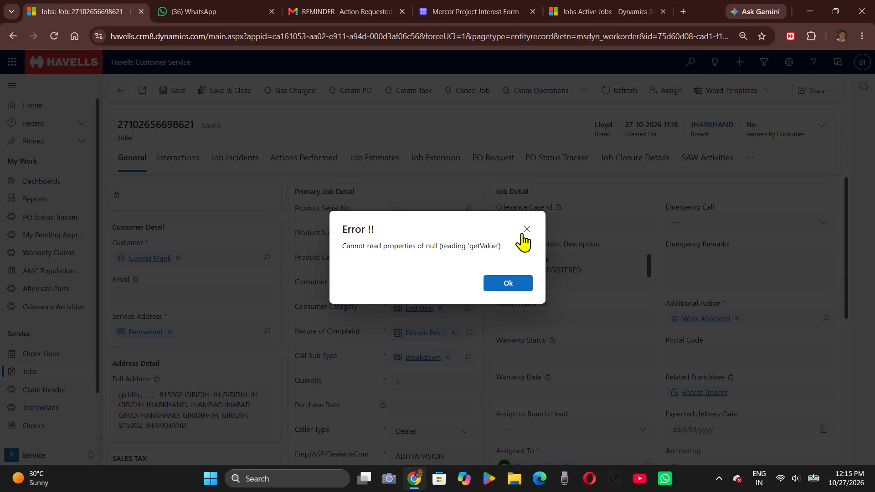
{"action": "left_click", "coordinate": [526, 230]}
{"action": "left_click", "coordinate": [526, 230]}
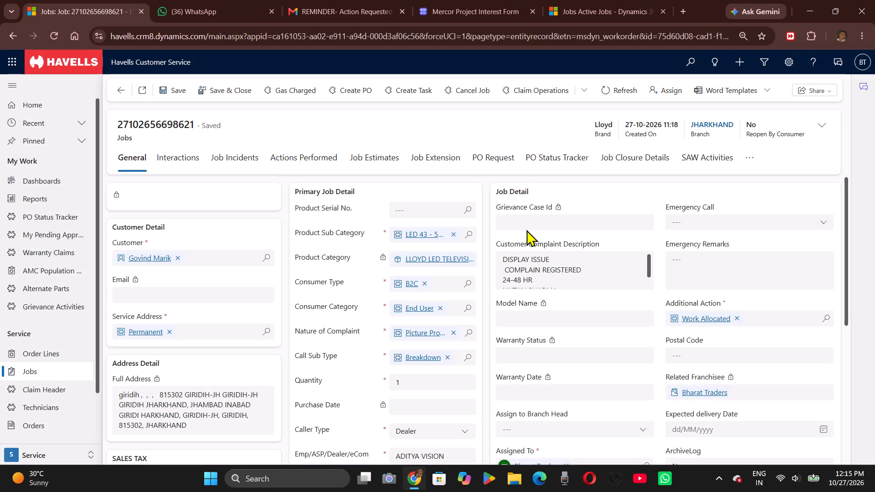
{"action": "left_click", "coordinate": [114, 97]}
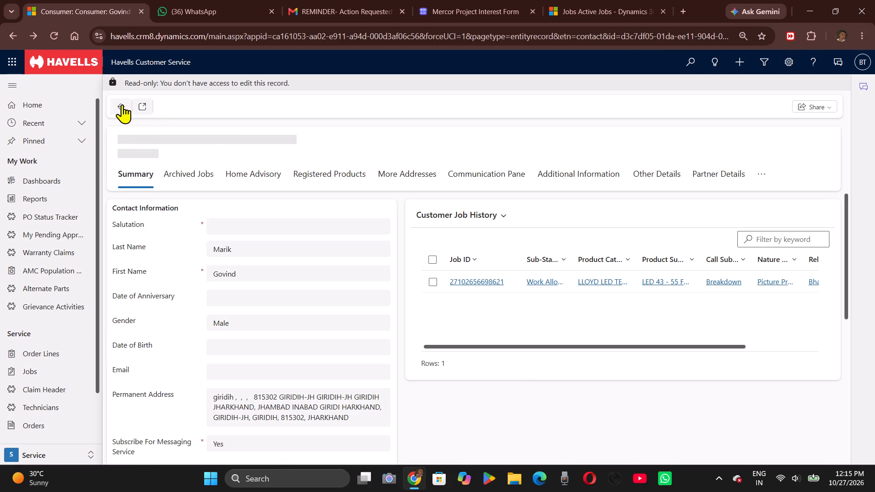
{"action": "left_click", "coordinate": [115, 104]}
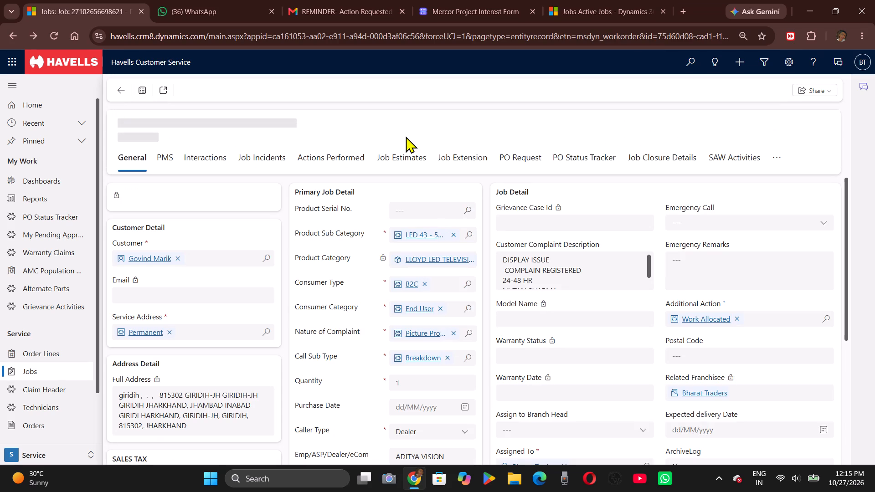
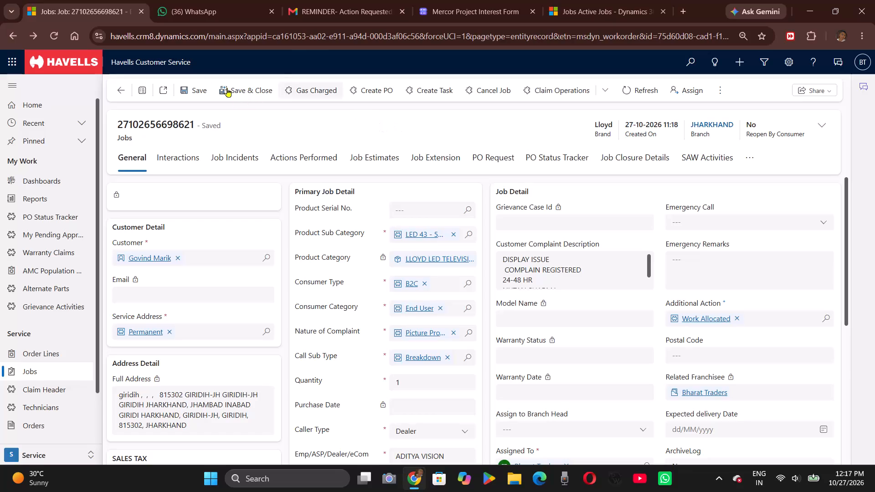
Return from the job record to the Active Jobs list and examine the jobs' product, complaint, owner and customer columns.
{"action": "left_click", "coordinate": [119, 86]}
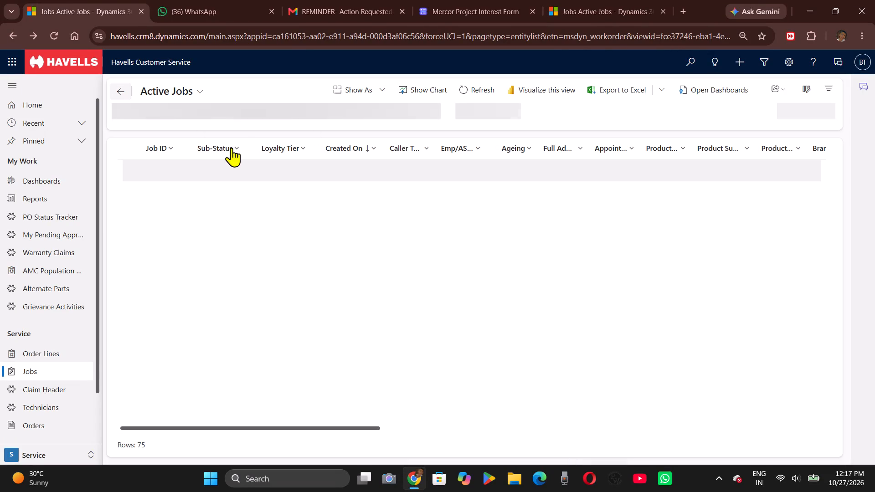
{"action": "scroll", "coordinate": [395, 217], "scroll_direction": "up", "scroll_amount": 1}
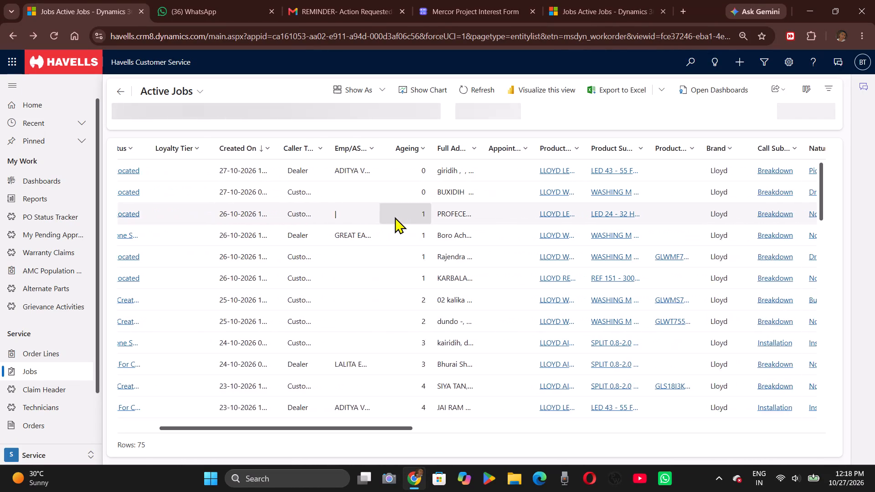
{"action": "scroll", "coordinate": [395, 217], "scroll_direction": "up", "scroll_amount": 3}
{"action": "scroll", "coordinate": [395, 217], "scroll_direction": "right", "scroll_amount": 1}
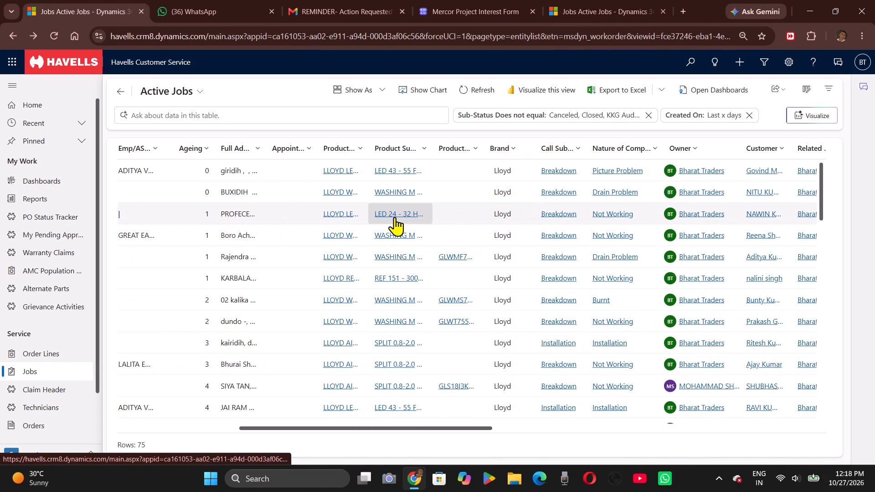
{"action": "scroll", "coordinate": [395, 217], "scroll_direction": "right", "scroll_amount": 2}
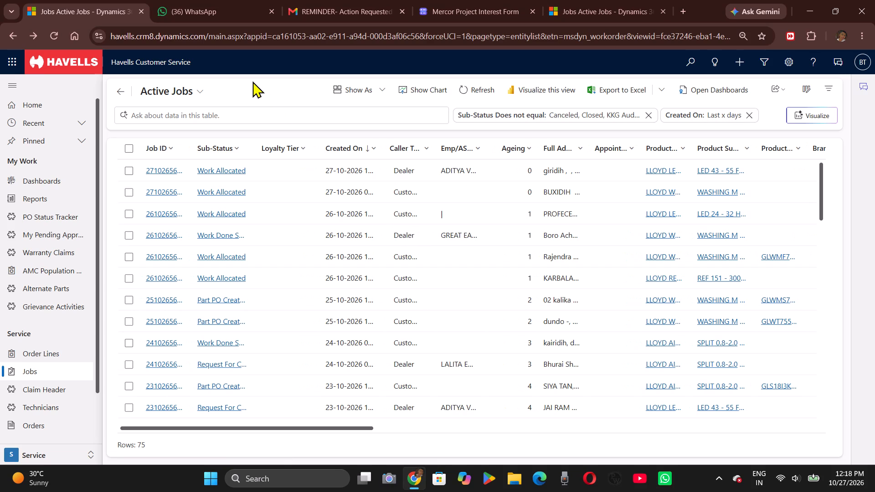
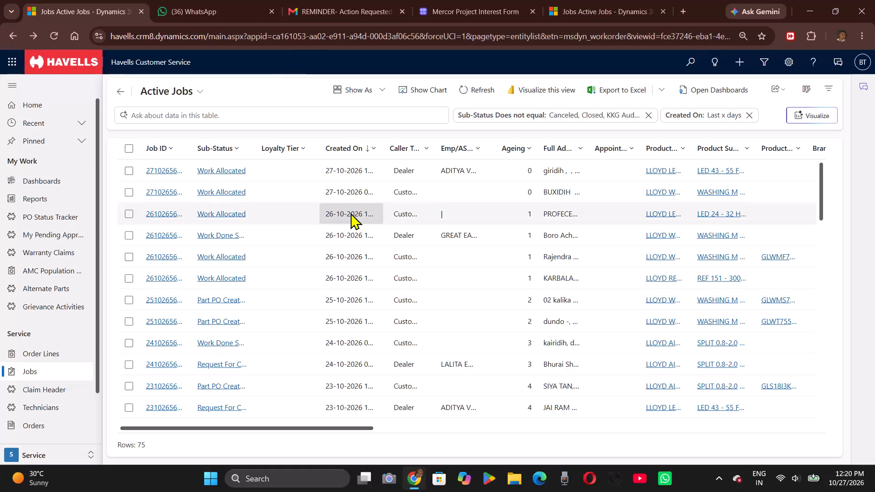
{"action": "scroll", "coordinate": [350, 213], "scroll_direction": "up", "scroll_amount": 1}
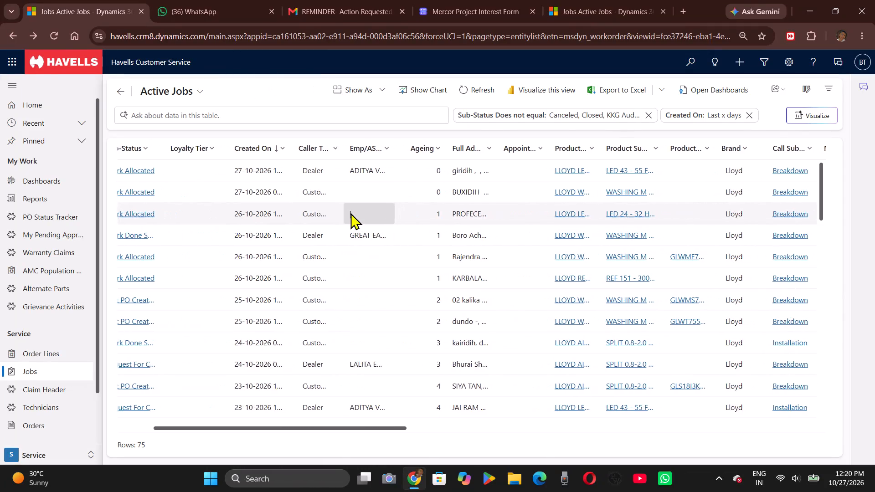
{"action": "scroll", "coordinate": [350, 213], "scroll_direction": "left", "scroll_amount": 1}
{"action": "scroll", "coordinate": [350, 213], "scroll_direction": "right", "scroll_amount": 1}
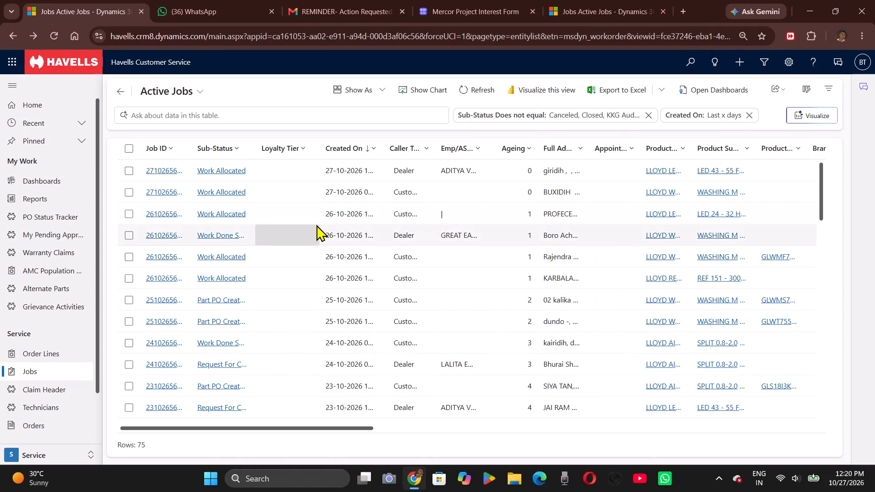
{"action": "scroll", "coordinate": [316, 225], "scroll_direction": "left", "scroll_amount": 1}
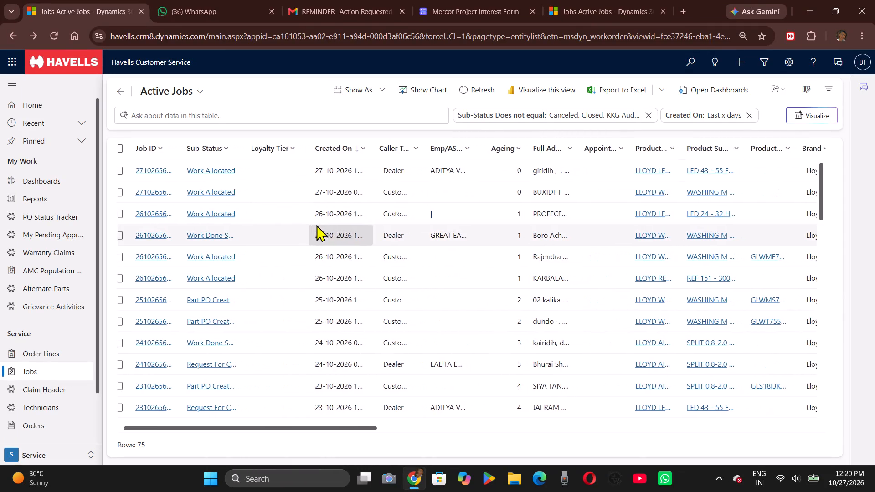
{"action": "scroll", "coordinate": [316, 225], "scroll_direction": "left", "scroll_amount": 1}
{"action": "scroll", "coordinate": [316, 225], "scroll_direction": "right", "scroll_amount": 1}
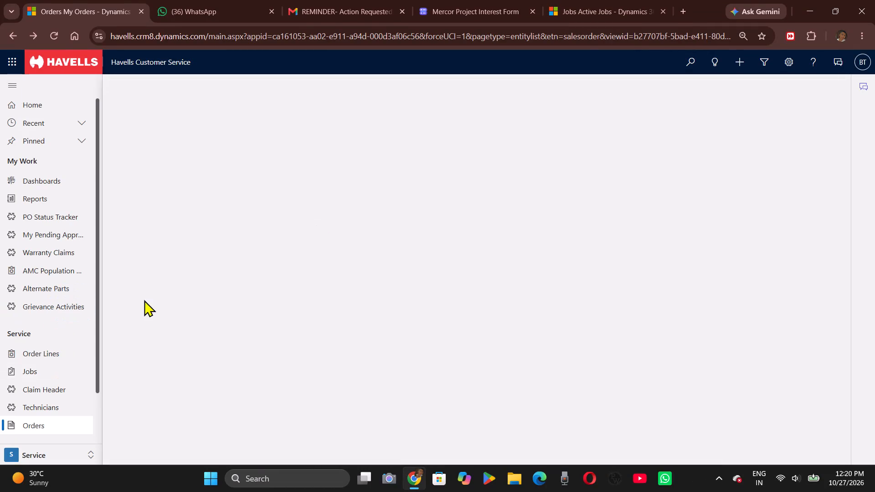
Reopen the Active Jobs list from the Orders page.
{"action": "left_click", "coordinate": [53, 373]}
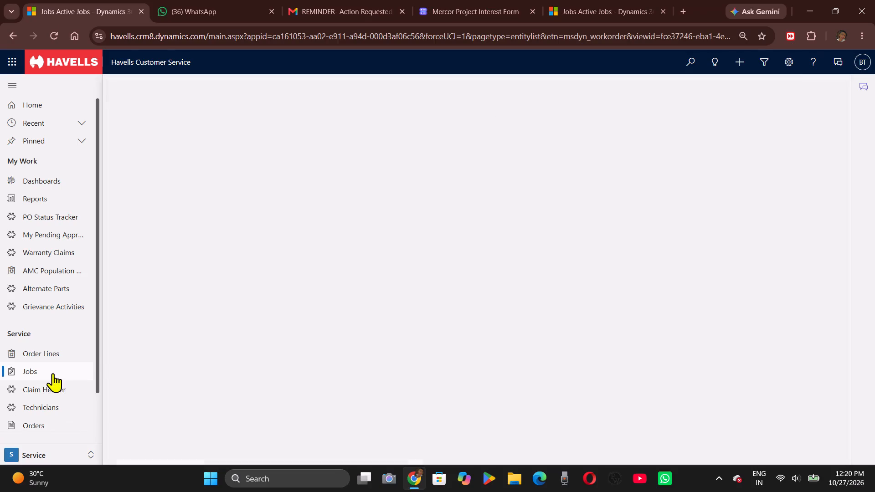
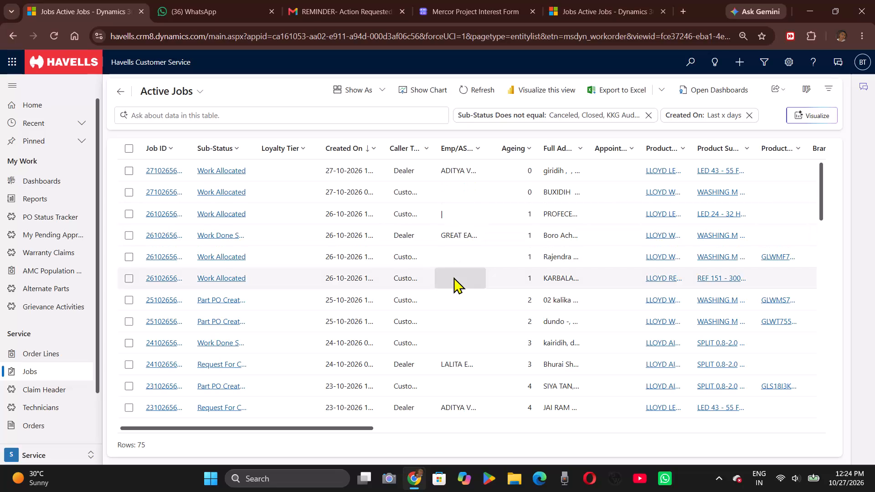
Look through the Active Jobs list and open the Lloyd washing machine Drain Problem job created on 27-10-2026.
{"action": "scroll", "coordinate": [453, 277], "scroll_direction": "left", "scroll_amount": 1}
{"action": "scroll", "coordinate": [453, 277], "scroll_direction": "up", "scroll_amount": 1}
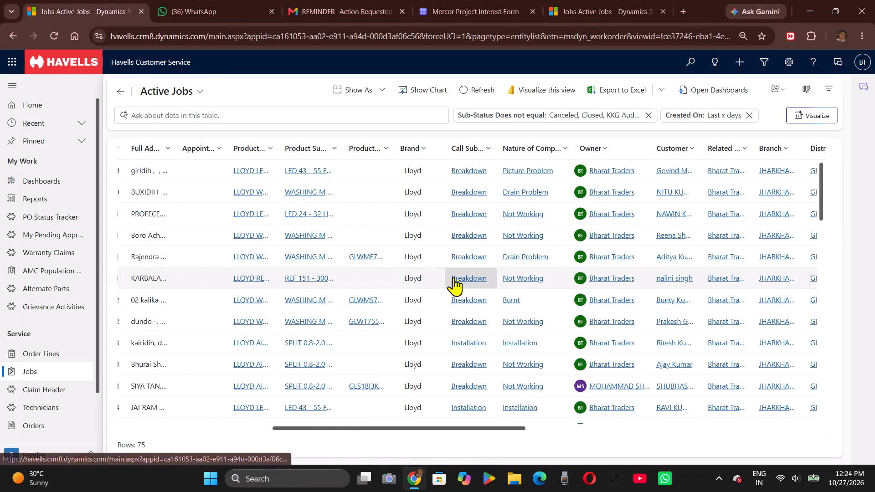
{"action": "scroll", "coordinate": [453, 277], "scroll_direction": "up", "scroll_amount": 1}
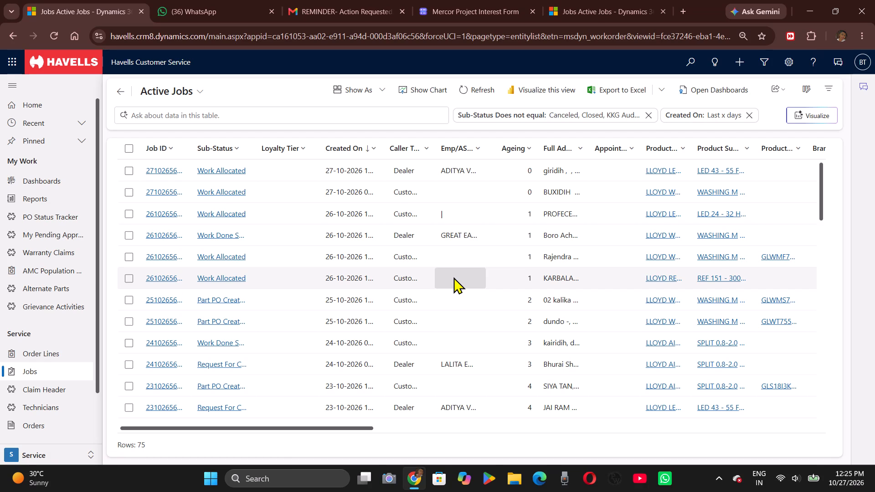
{"action": "scroll", "coordinate": [534, 226], "scroll_direction": "up", "scroll_amount": 4}
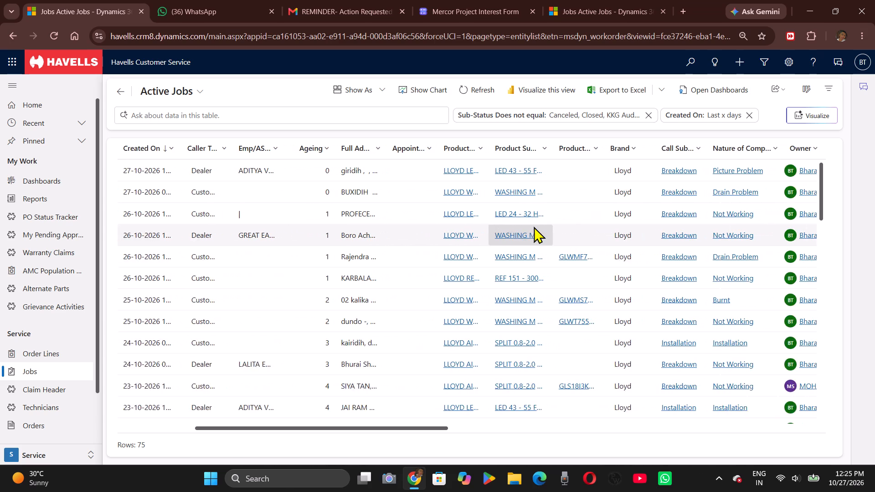
{"action": "scroll", "coordinate": [534, 226], "scroll_direction": "up", "scroll_amount": 3}
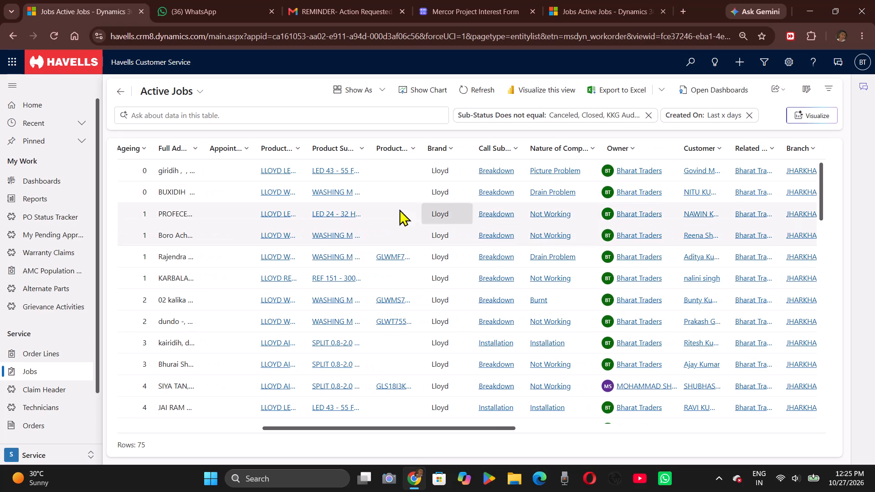
{"action": "scroll", "coordinate": [345, 210], "scroll_direction": "up", "scroll_amount": 1}
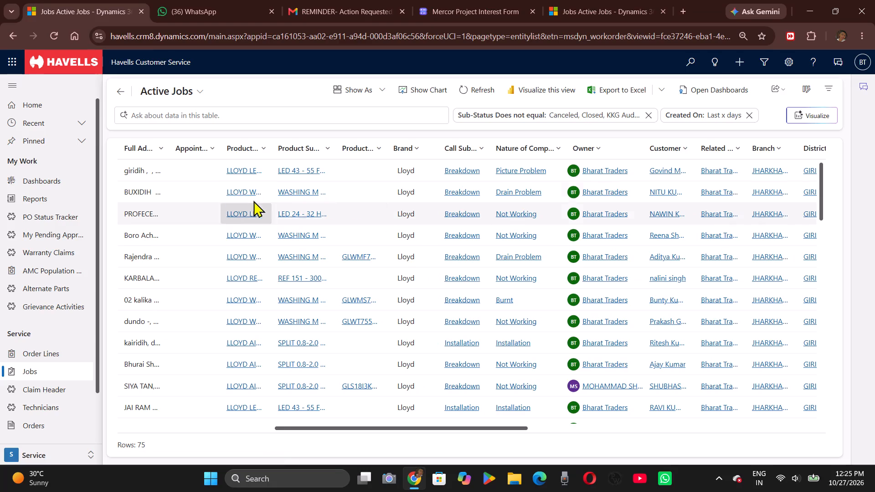
{"action": "triple_click", "coordinate": [339, 185]}
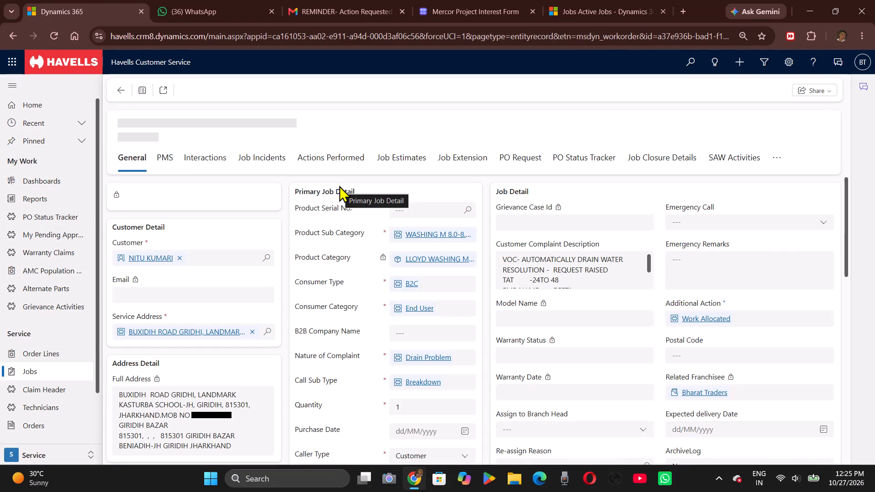
{"action": "left_click", "coordinate": [471, 207]}
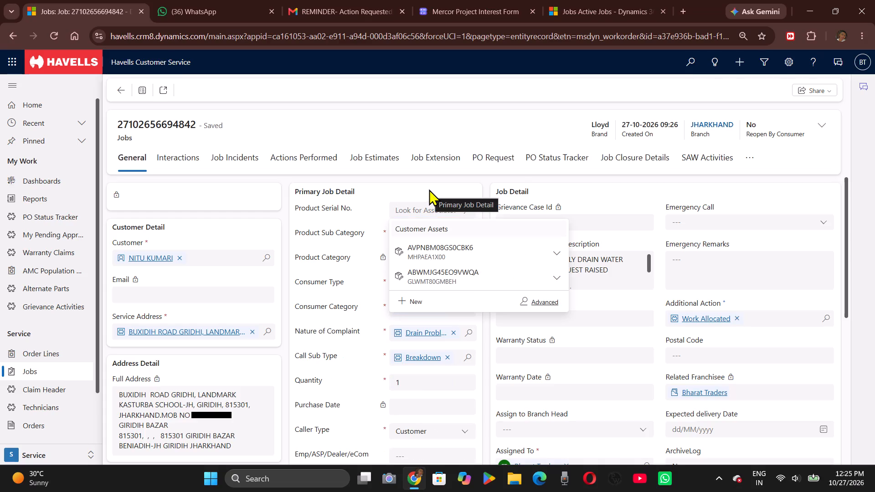
{"action": "left_click", "coordinate": [452, 268]}
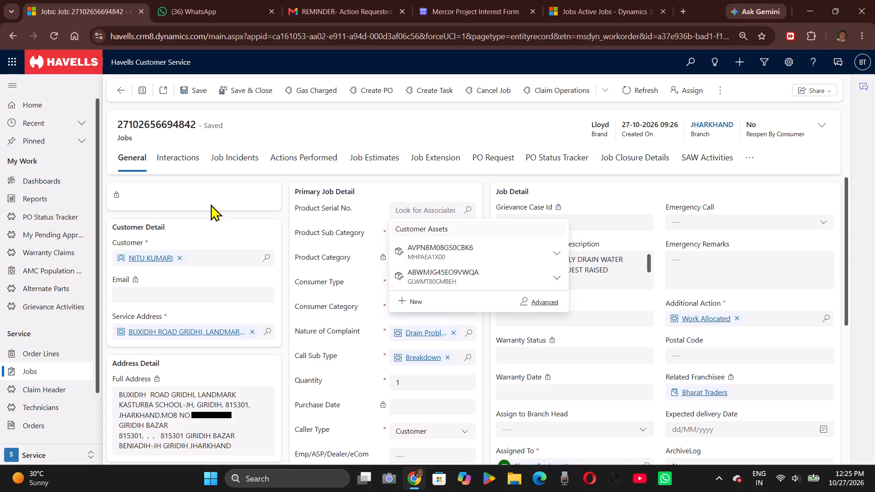
{"action": "left_click", "coordinate": [186, 90]}
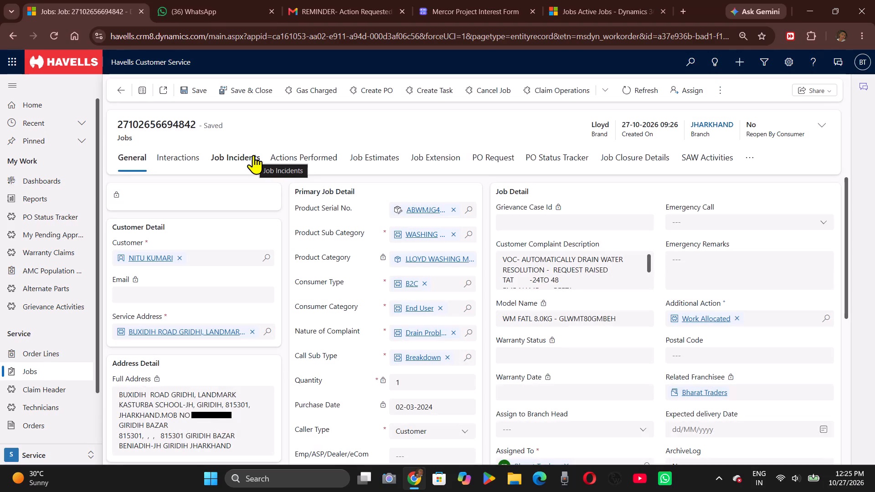
Open the linked customer asset's record and preview the serial number photo in its attachments, closing the preview when done.
{"action": "left_click", "coordinate": [412, 207]}
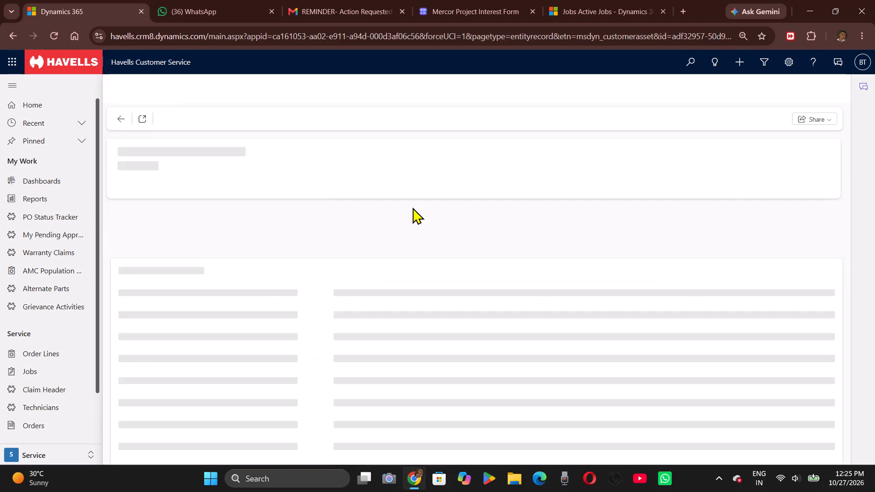
{"action": "left_click", "coordinate": [206, 151]}
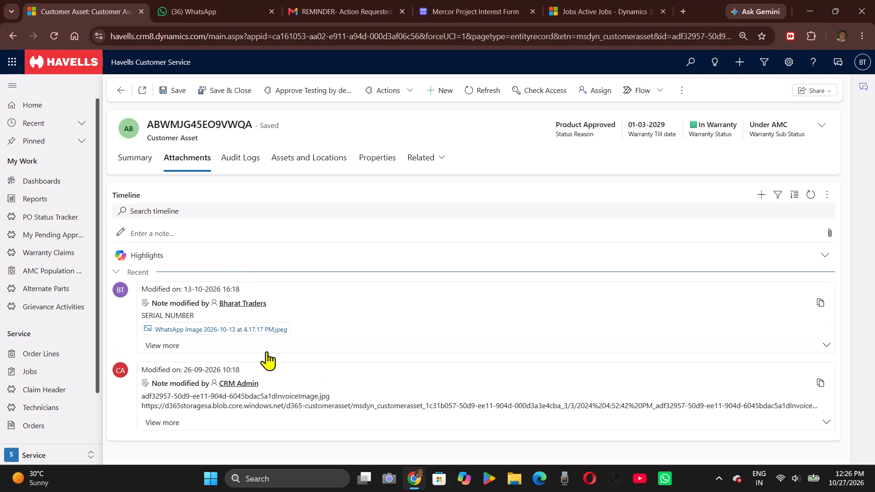
{"action": "left_click", "coordinate": [270, 334]}
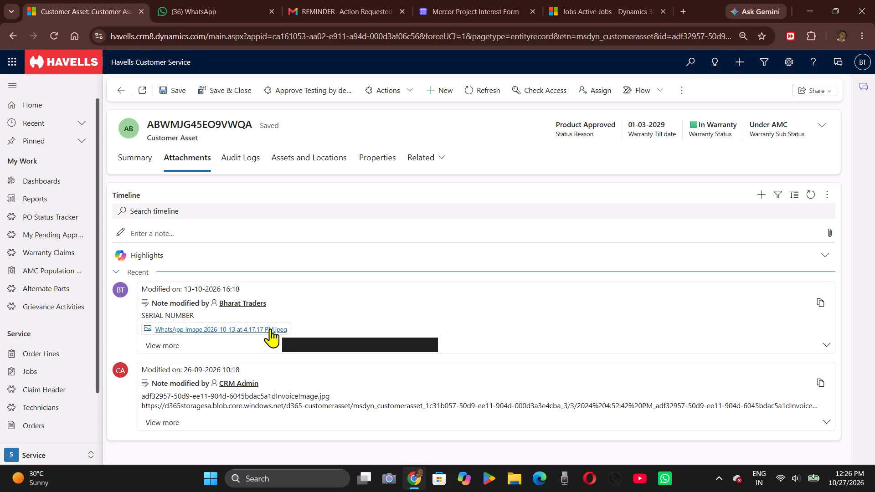
{"action": "left_click", "coordinate": [270, 328]}
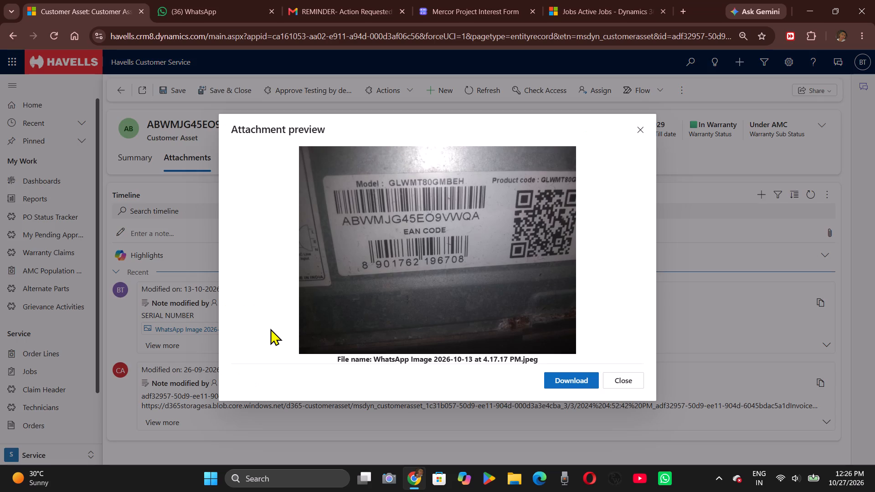
{"action": "left_click", "coordinate": [652, 292]}
{"action": "left_click", "coordinate": [680, 292]}
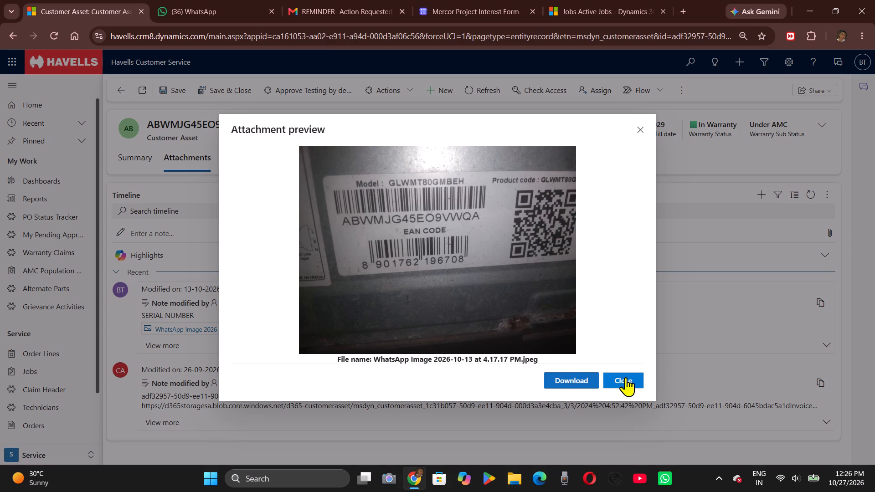
{"action": "left_click", "coordinate": [626, 377]}
{"action": "scroll", "coordinate": [337, 290], "scroll_direction": "down", "scroll_amount": 1}
{"action": "scroll", "coordinate": [337, 290], "scroll_direction": "up", "scroll_amount": 2}
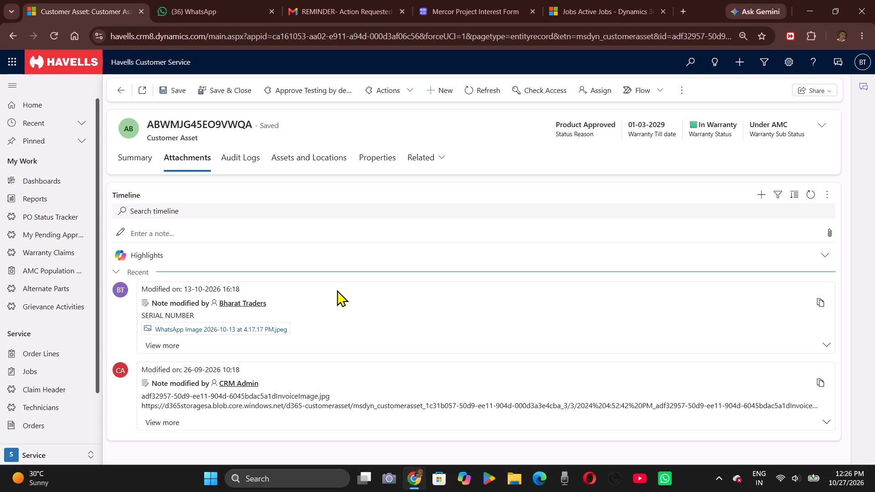
Open the customer asset's summary to check its product, invoice and warranty details.
{"action": "left_click", "coordinate": [123, 166]}
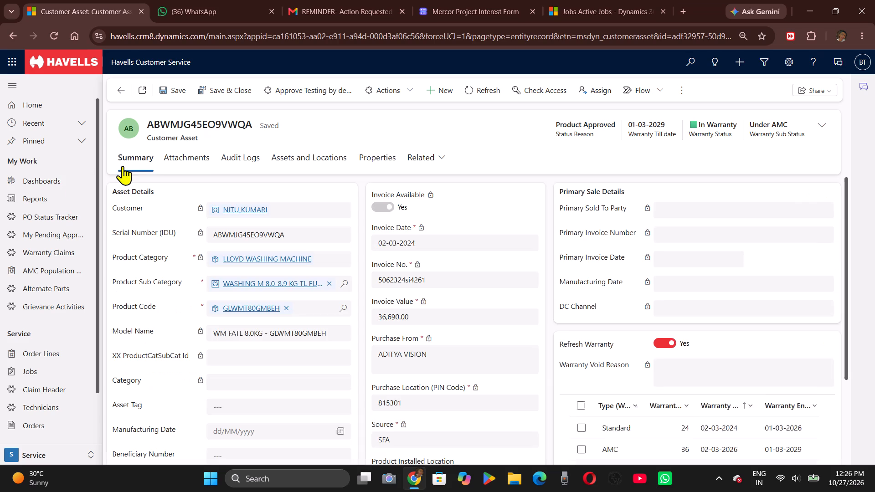
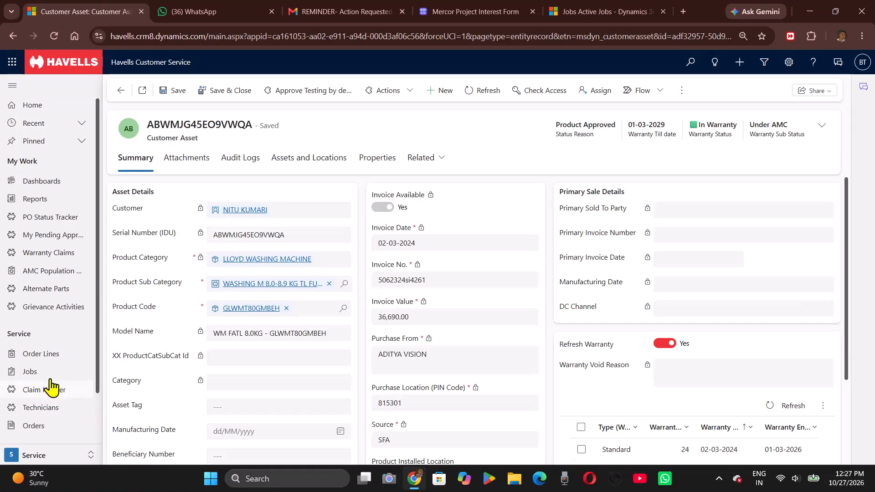
Open the My Orders list to check the customer's AMC sale orders and their payment status.
{"action": "left_click", "coordinate": [42, 371]}
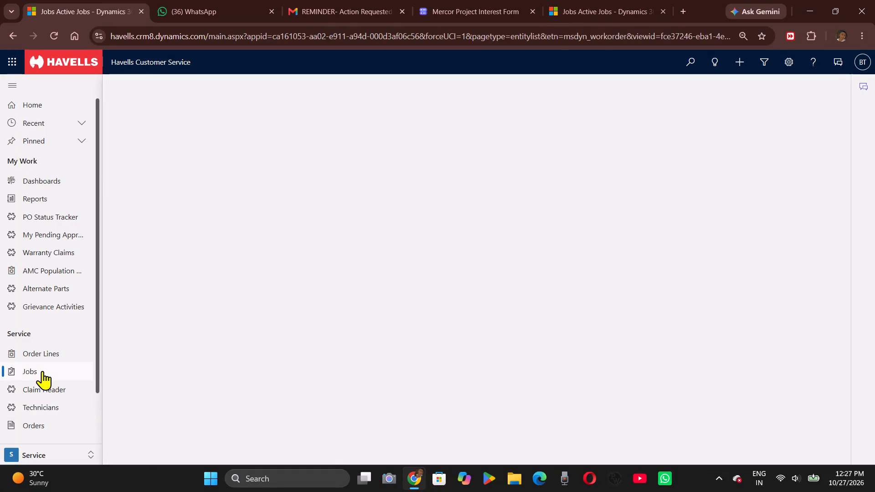
{"action": "left_click", "coordinate": [43, 425]}
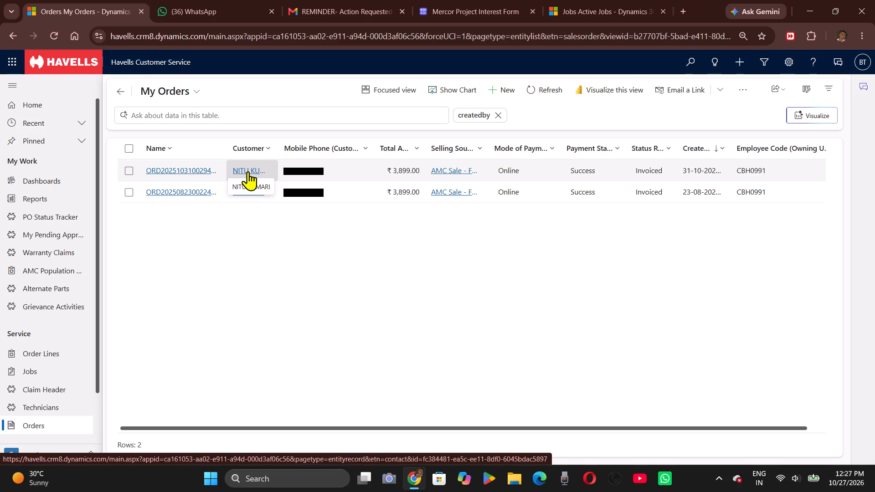
Return to the Active Jobs list and review the jobs' product, call subtype, nature of complaint, owner and customer details.
{"action": "left_click", "coordinate": [60, 373]}
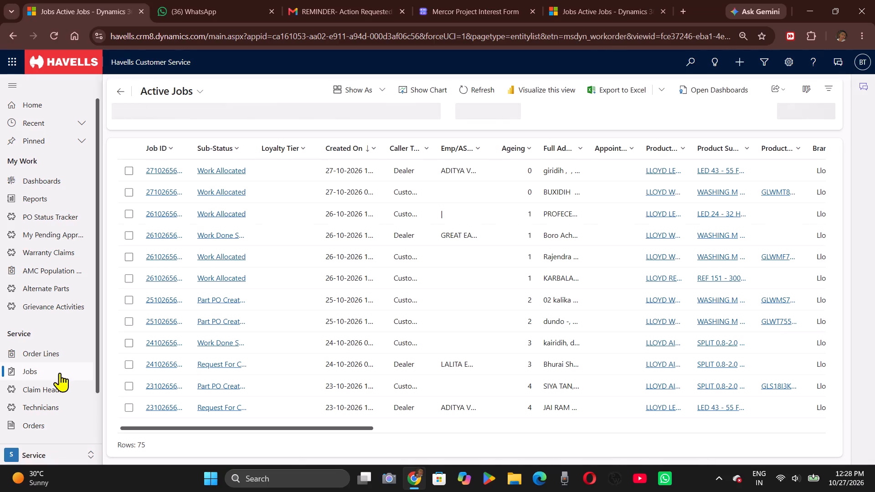
{"action": "scroll", "coordinate": [447, 248], "scroll_direction": "left", "scroll_amount": 2}
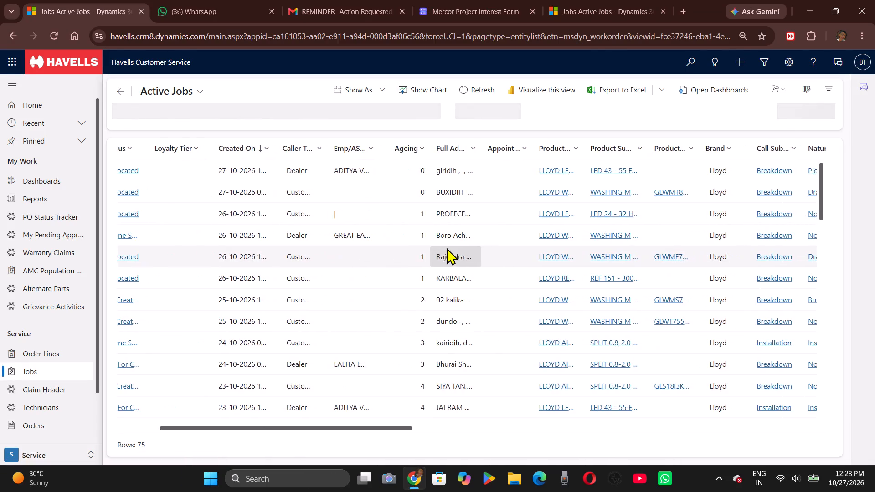
{"action": "scroll", "coordinate": [447, 248], "scroll_direction": "left", "scroll_amount": 2}
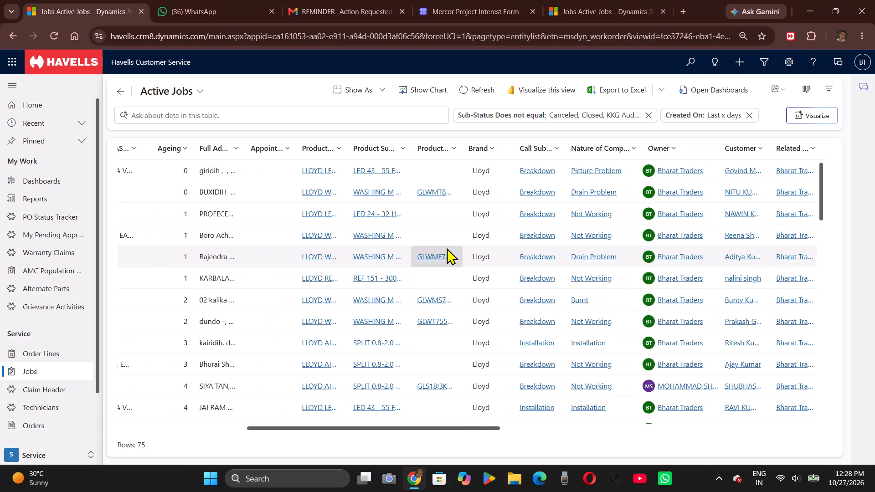
{"action": "scroll", "coordinate": [447, 248], "scroll_direction": "right", "scroll_amount": 1}
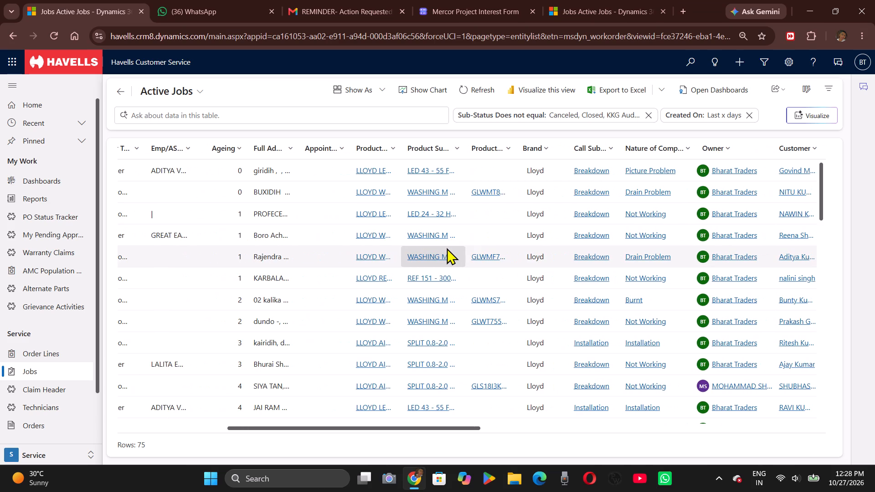